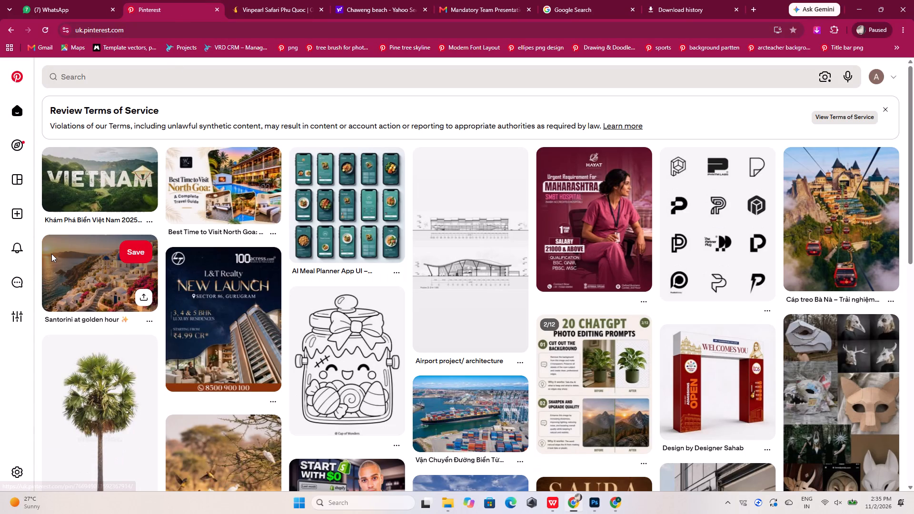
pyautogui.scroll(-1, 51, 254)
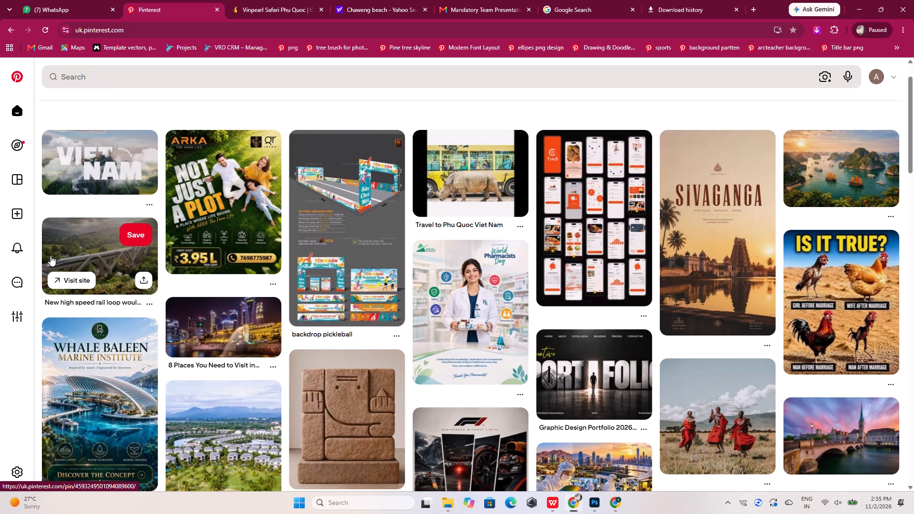
# Switch to Photoshop and examine the "Today's Travellers Want More" slide on Artboard 4 of the all file_01 document.
pyautogui.click(589, 503)
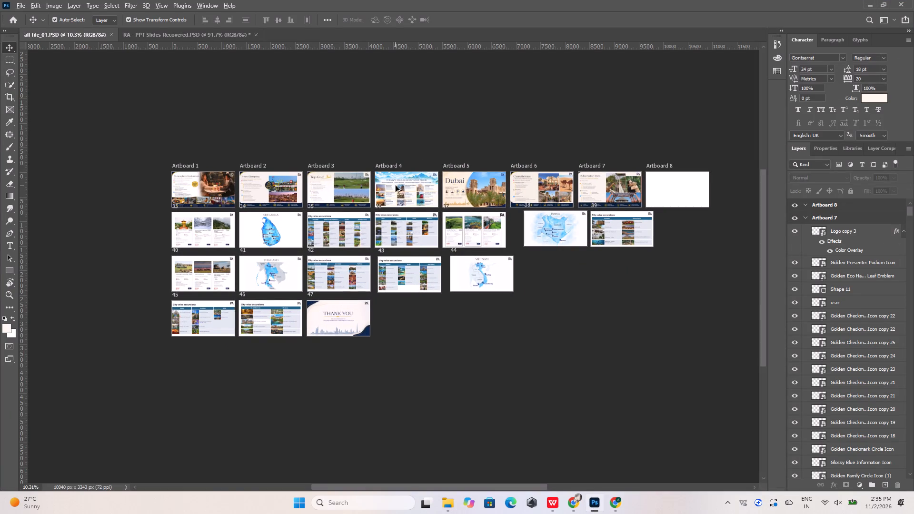
pyautogui.keyDown('alt'); pyautogui.scroll(20, 397, 186); pyautogui.keyUp('alt')
pyautogui.keyDown('alt'); pyautogui.scroll(8, 397, 186); pyautogui.keyUp('alt')
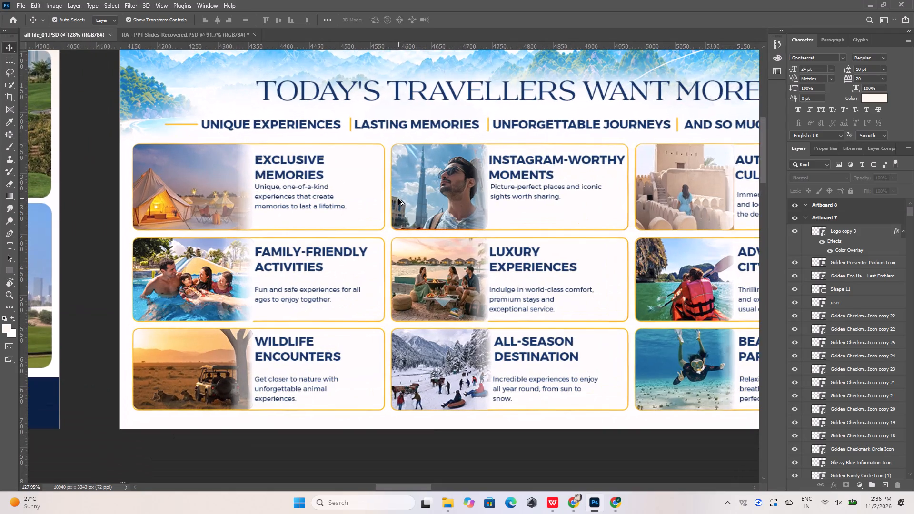
pyautogui.scroll(3, 444, 264)
pyautogui.moveTo(415, 485); pyautogui.dragTo(424, 486)
pyautogui.keyDown('alt'); pyautogui.scroll(-1, 437, 409); pyautogui.keyUp('alt')
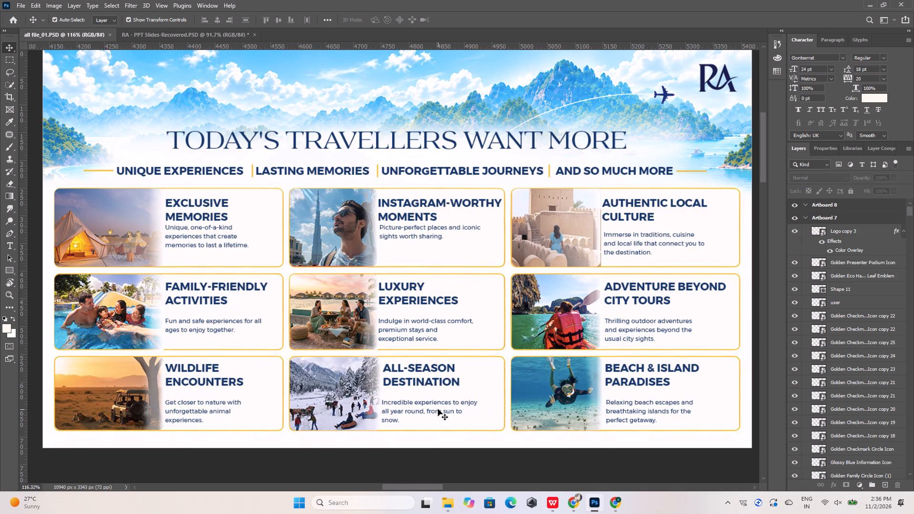
pyautogui.press('Return')
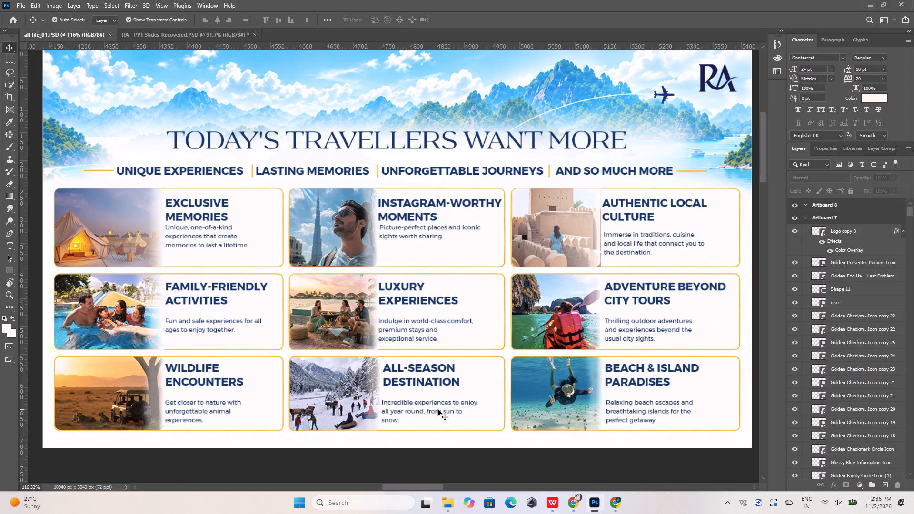
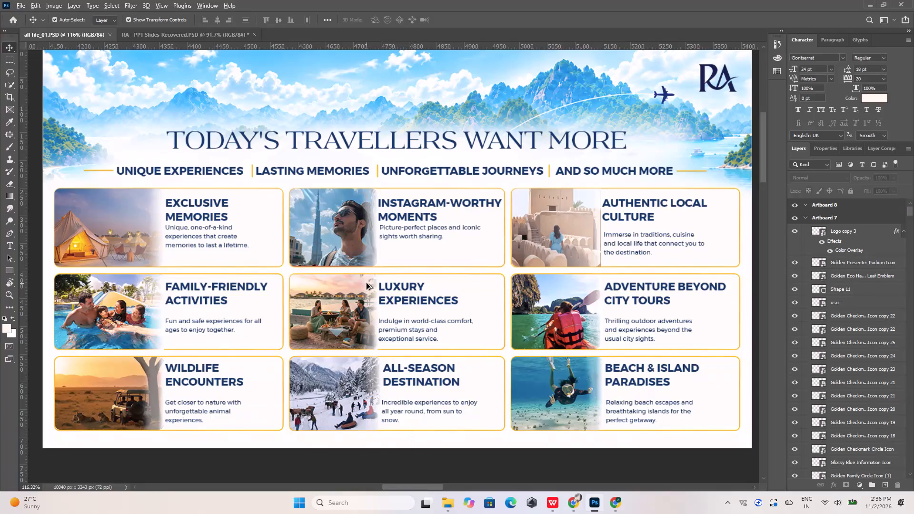
# Place a vertical guide along the left edge of the INSTAGRAM-WORTHY MOMENTS and LUXURY EXPERIENCES headings in the middle column.
pyautogui.keyDown('alt'); pyautogui.scroll(3, 367, 283); pyautogui.keyUp('alt')
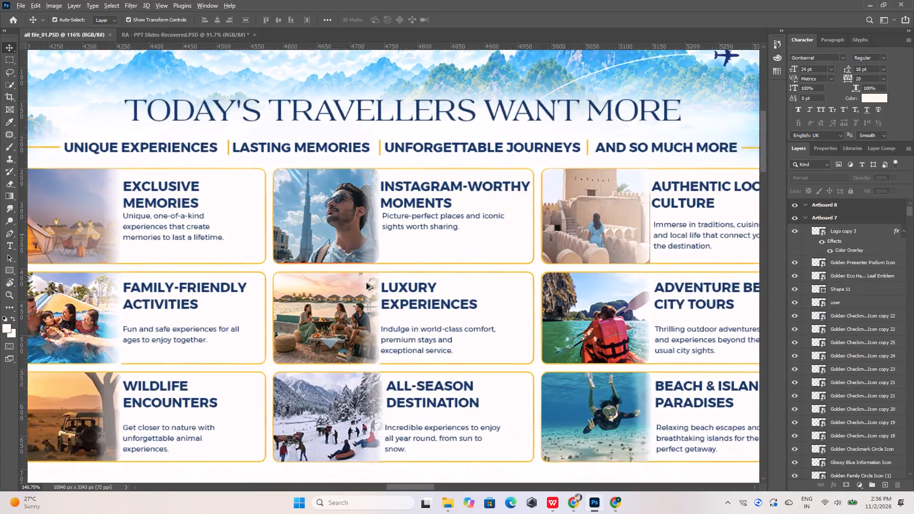
pyautogui.keyDown('alt'); pyautogui.scroll(3, 367, 283); pyautogui.keyUp('alt')
pyautogui.moveTo(24, 240); pyautogui.dragTo(284, 241)
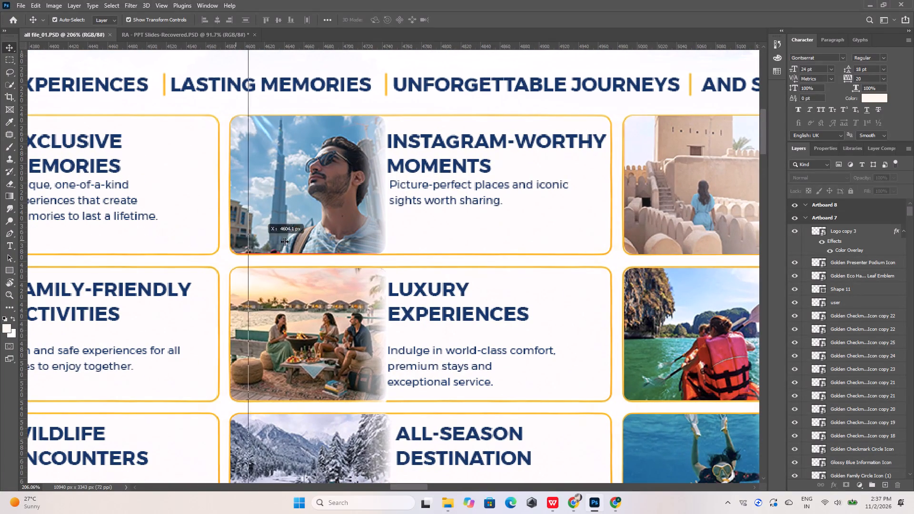
pyautogui.moveTo(284, 241); pyautogui.dragTo(388, 230)
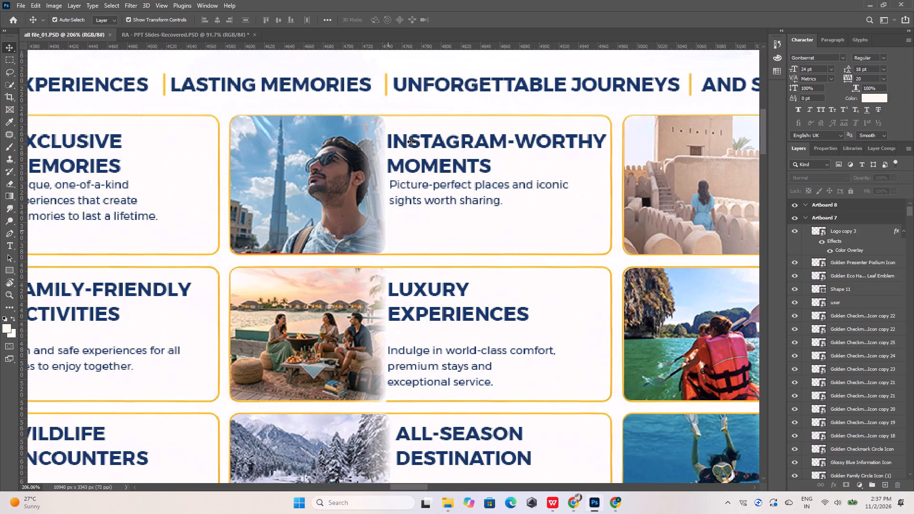
pyautogui.click(419, 217)
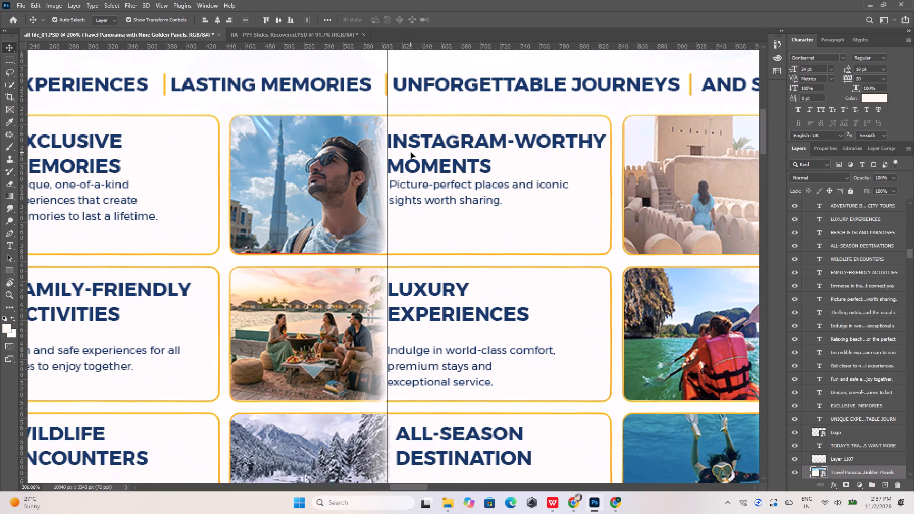
# Select the INSTAGRAM-WORTHY MOMENTS and LUXURY EXPERIENCES headings in turn to check their alignment against the vertical guide.
pyautogui.click(427, 144)
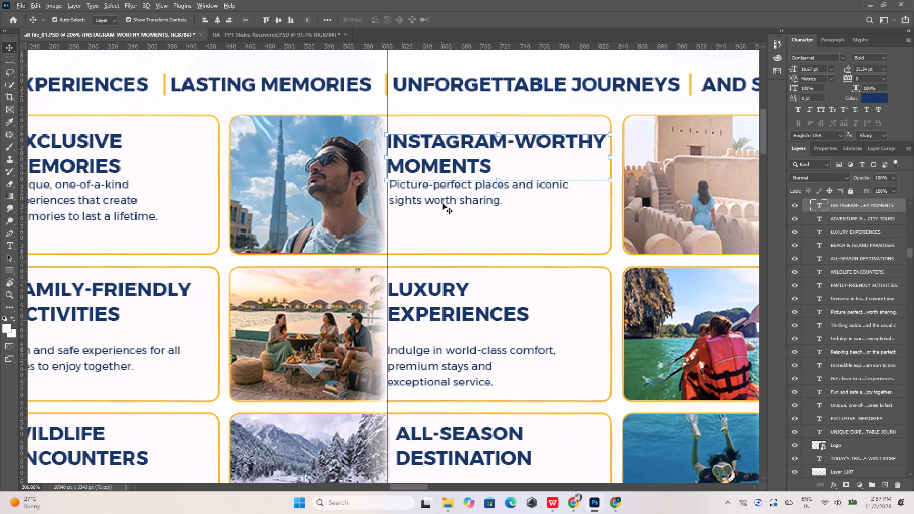
pyautogui.click(442, 290)
pyautogui.click(449, 169)
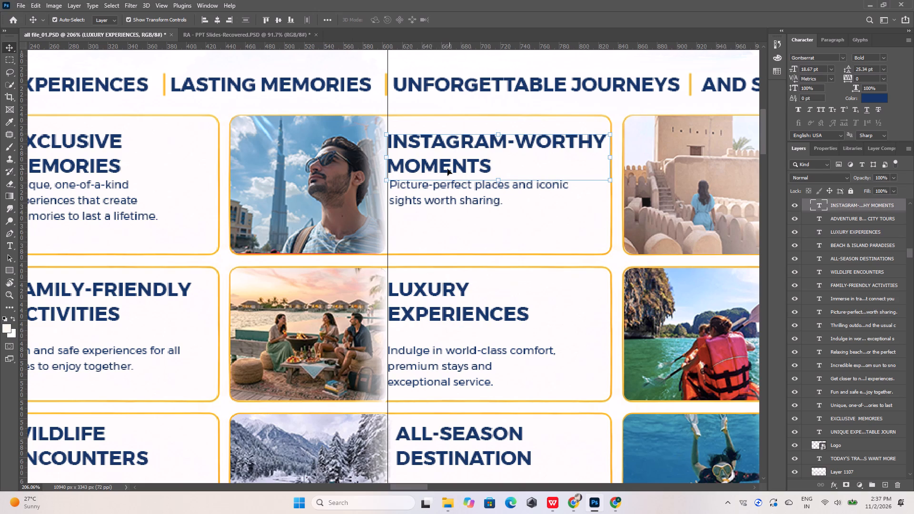
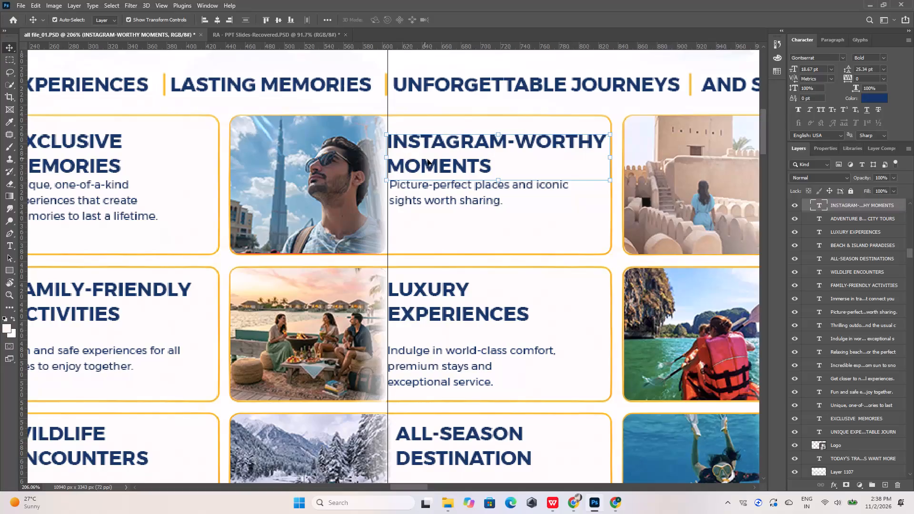
# Draw a small unfilled rectangle about 24 by 28 px across the top border of the Exclusive Memories card, just above its heading.
pyautogui.keyDown('alt'); pyautogui.scroll(-6, 497, 208); pyautogui.keyUp('alt')
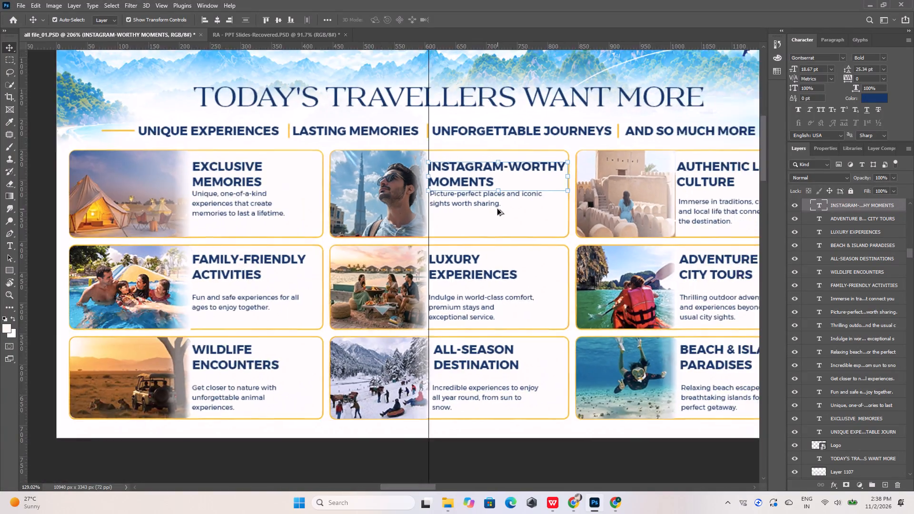
pyautogui.keyDown('alt'); pyautogui.scroll(-4, 497, 209); pyautogui.keyUp('alt')
pyautogui.keyDown('alt'); pyautogui.scroll(10, 318, 186); pyautogui.keyUp('alt')
pyautogui.keyDown('alt'); pyautogui.scroll(-3, 318, 186); pyautogui.keyUp('alt')
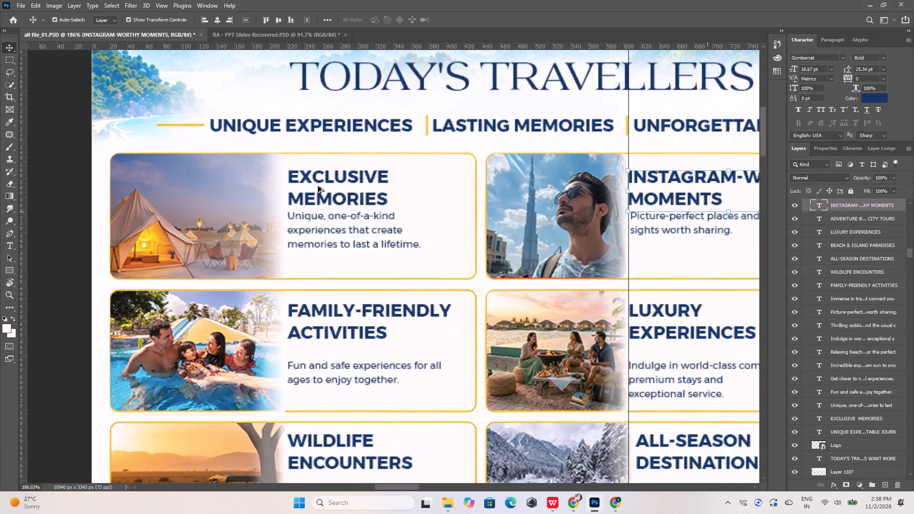
pyautogui.keyDown('alt'); pyautogui.scroll(-2, 318, 186); pyautogui.keyUp('alt')
pyautogui.keyDown('alt'); pyautogui.scroll(5, 415, 174); pyautogui.keyUp('alt')
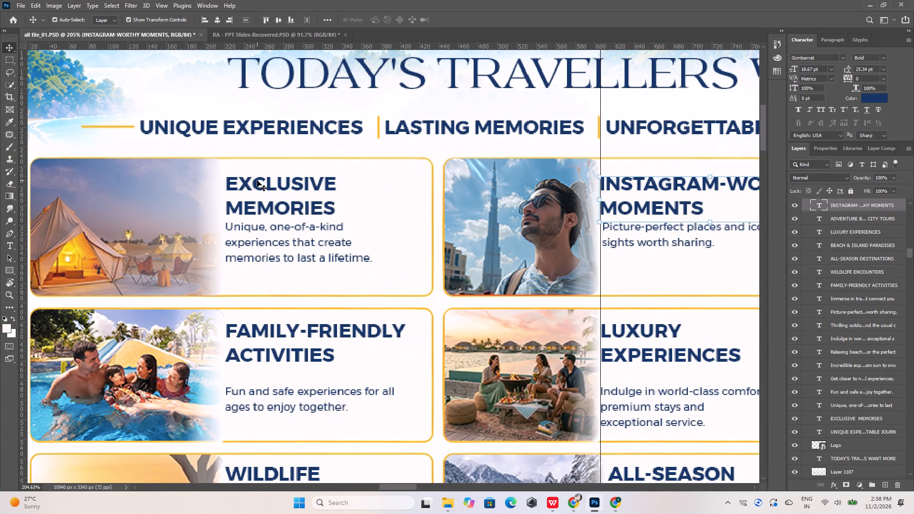
pyautogui.keyDown('alt'); pyautogui.scroll(9, 238, 171); pyautogui.keyUp('alt')
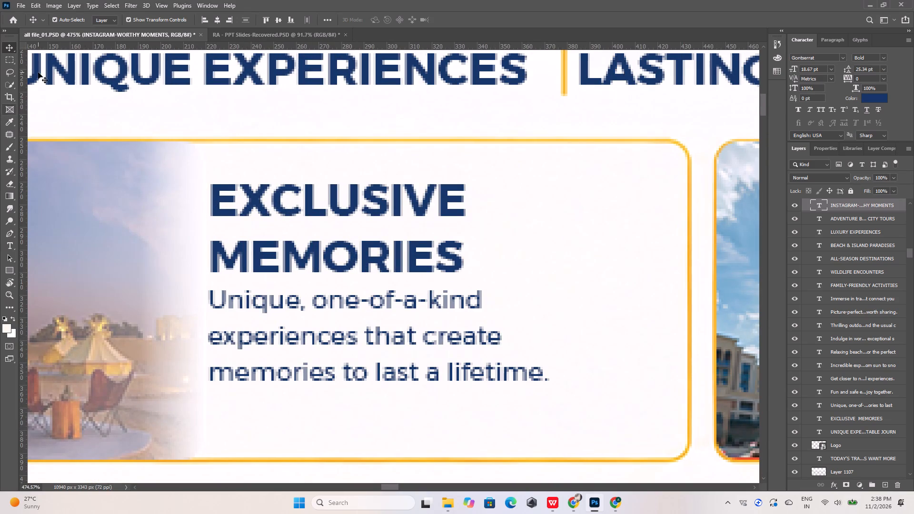
pyautogui.click(10, 270)
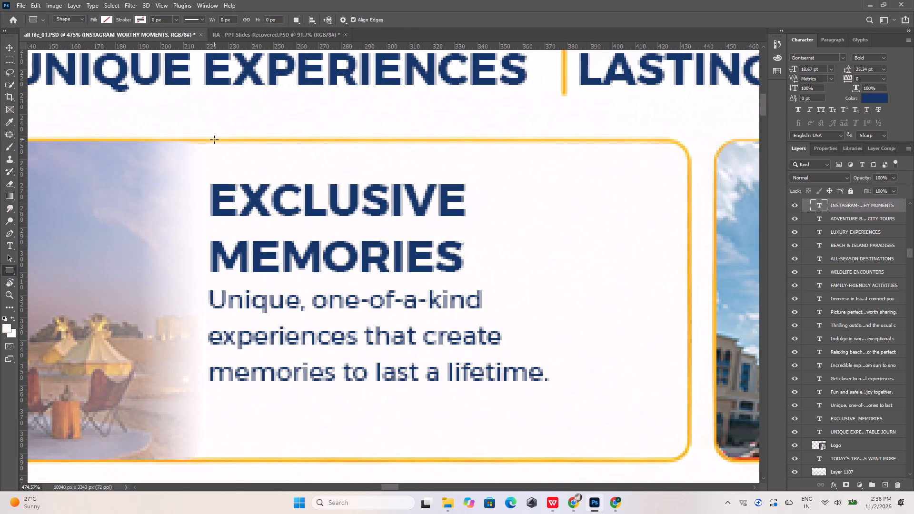
pyautogui.moveTo(214, 138); pyautogui.dragTo(240, 168)
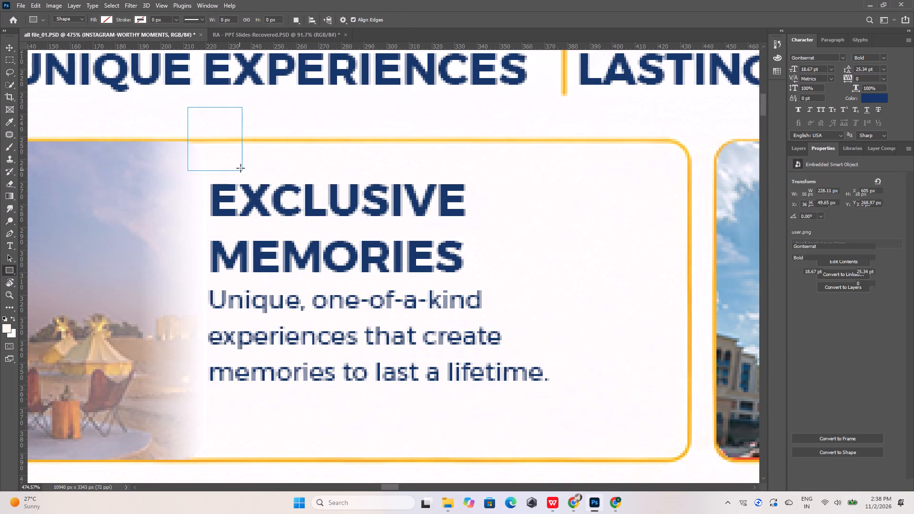
pyautogui.click(108, 20)
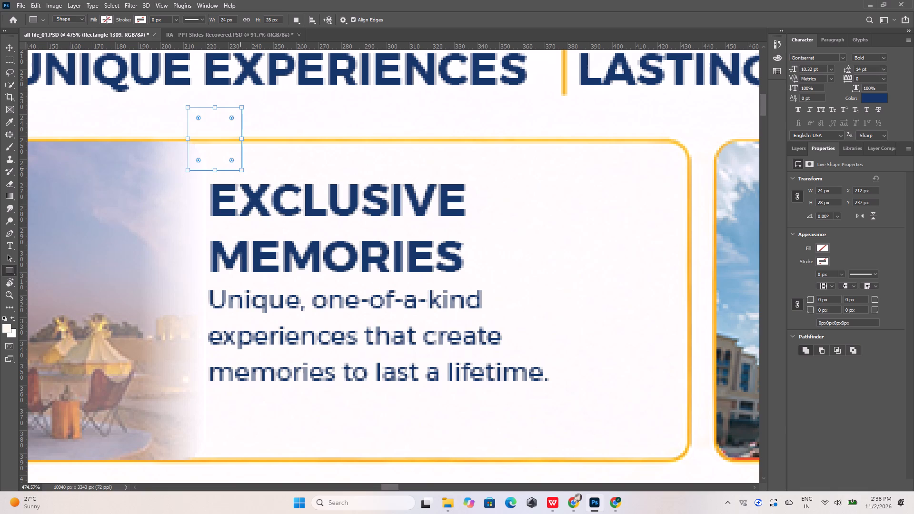
pyautogui.click(11, 48)
# Switch to Chrome and open YouTube in a new tab, keeping the browser as a smaller floating window over the slide.
pyautogui.click(576, 503)
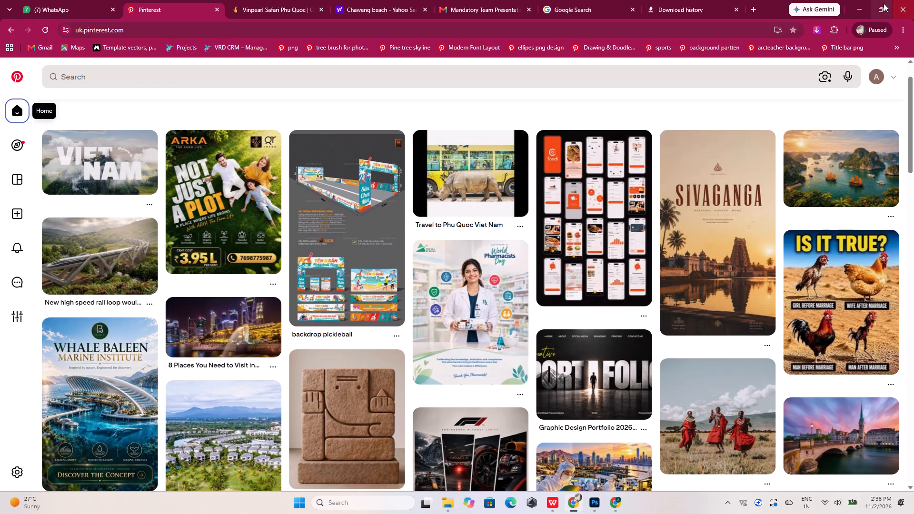
pyautogui.click(881, 4)
pyautogui.click(734, 162)
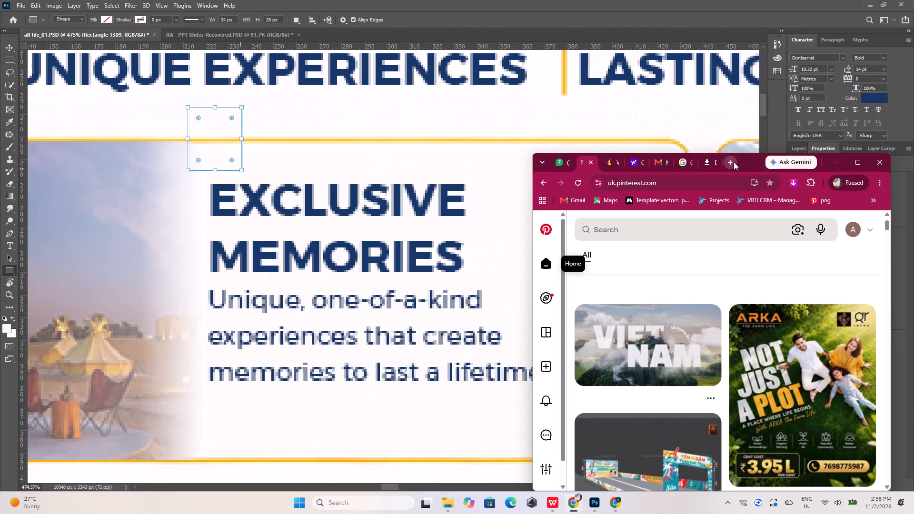
pyautogui.click(720, 177)
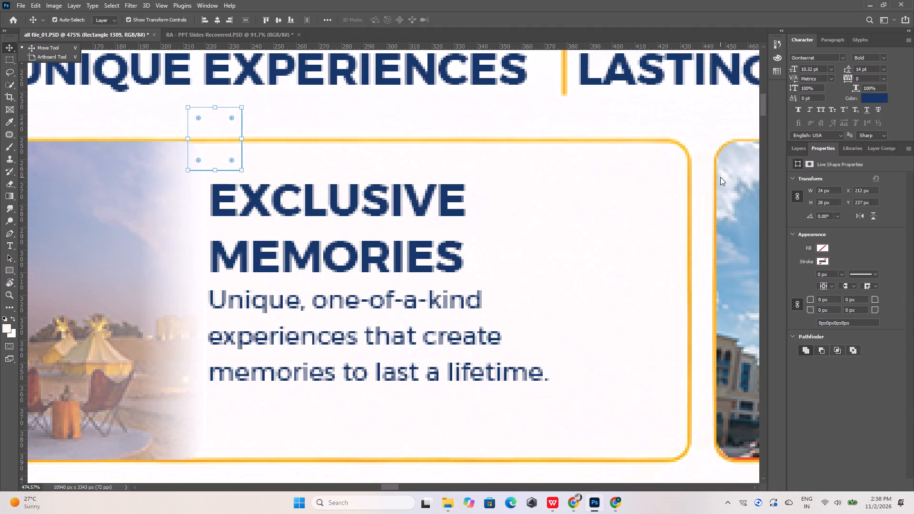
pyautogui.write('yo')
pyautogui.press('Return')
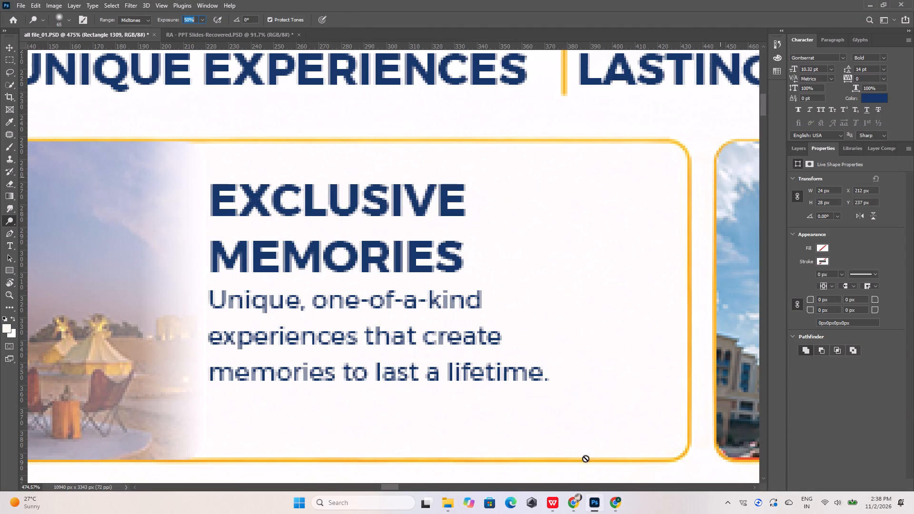
pyautogui.click(572, 505)
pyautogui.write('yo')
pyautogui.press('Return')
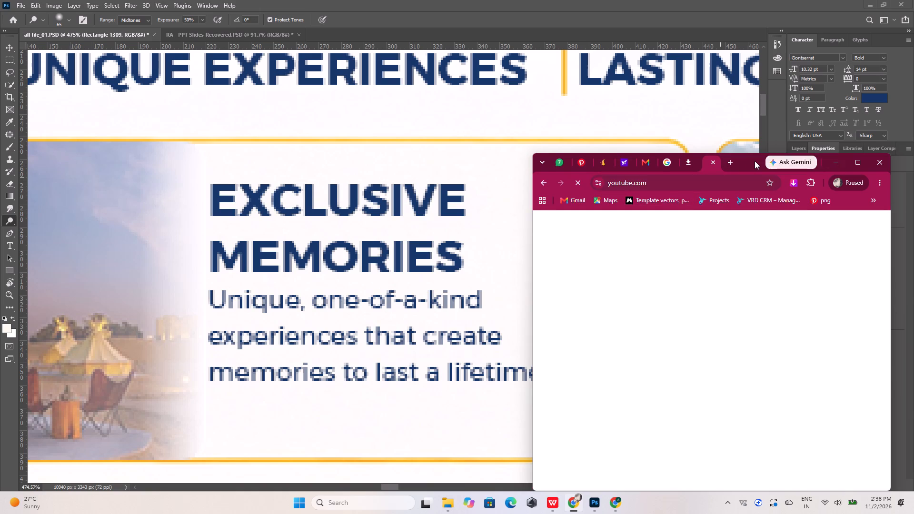
pyautogui.moveTo(755, 161); pyautogui.dragTo(749, 188)
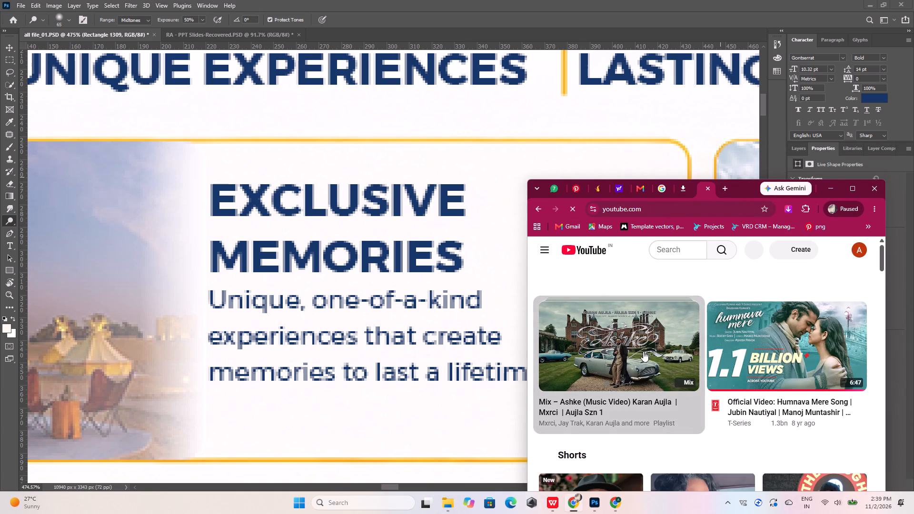
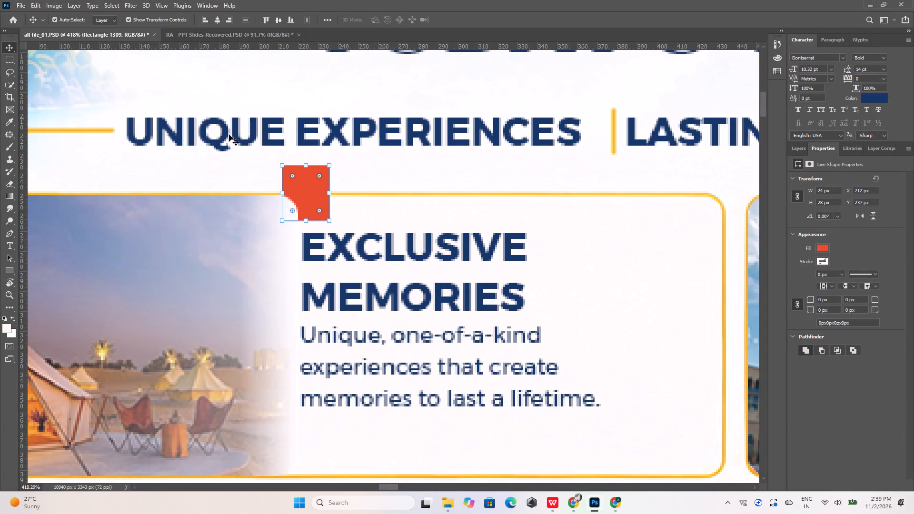
# Move the red rectangle directly above the EXCLUSIVE MEMORIES heading and shorten it to 71.43% height, spanning the gap below the card's top border.
pyautogui.moveTo(305, 190); pyautogui.dragTo(331, 201)
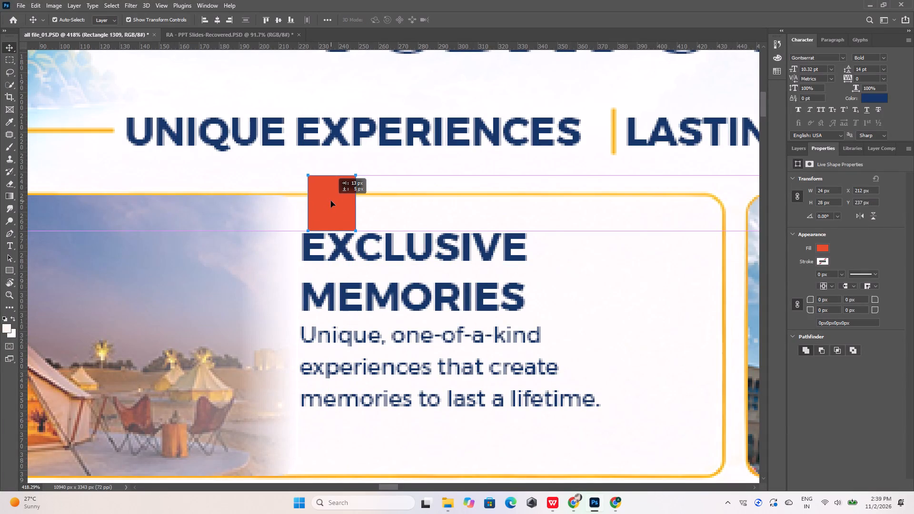
pyautogui.moveTo(331, 201); pyautogui.dragTo(331, 203)
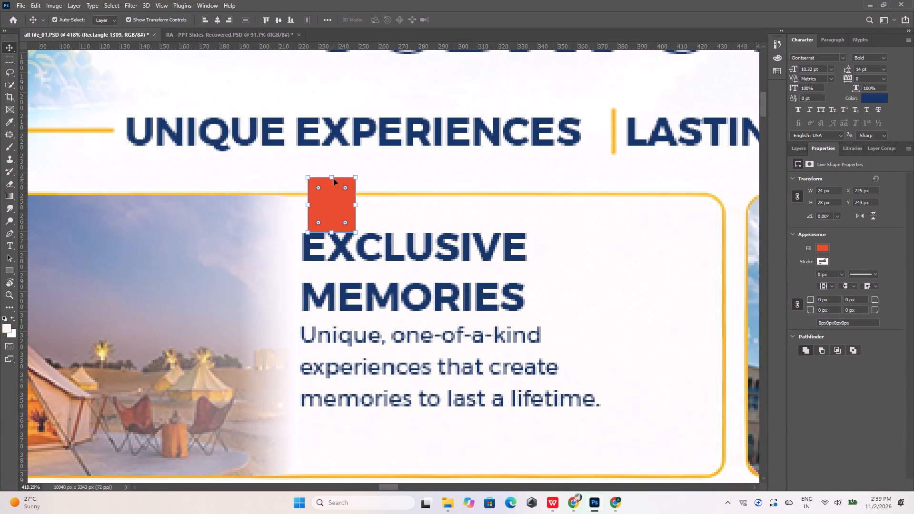
pyautogui.keyDown('shift'); pyautogui.click(334, 177); pyautogui.keyUp('shift')
pyautogui.keyDown('shift'); pyautogui.moveTo(334, 177); pyautogui.dragTo(334, 180); pyautogui.keyUp('shift')
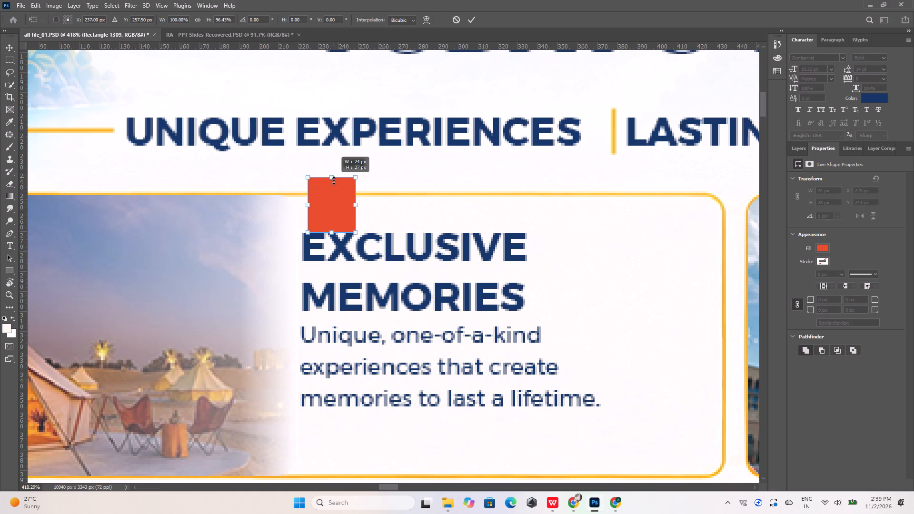
pyautogui.keyDown('shift'); pyautogui.moveTo(334, 180); pyautogui.dragTo(333, 194); pyautogui.keyUp('shift')
pyautogui.click(474, 20)
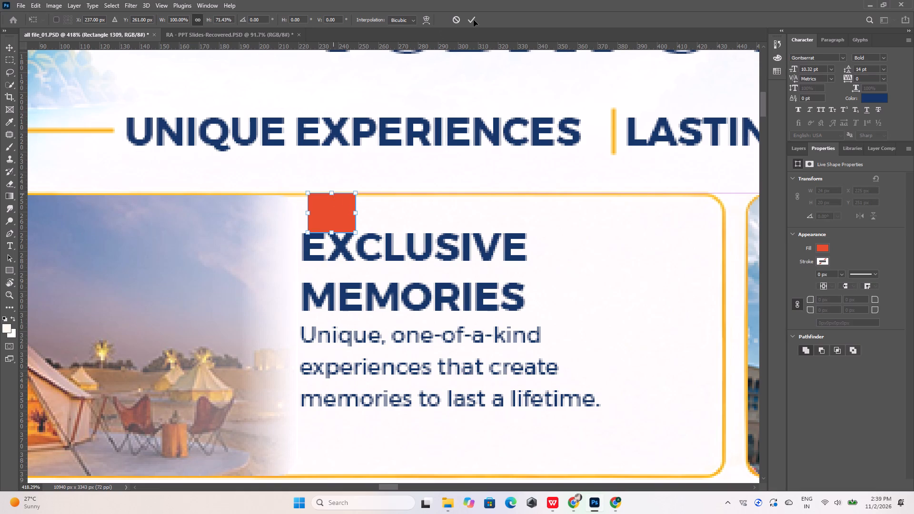
pyautogui.click(472, 20)
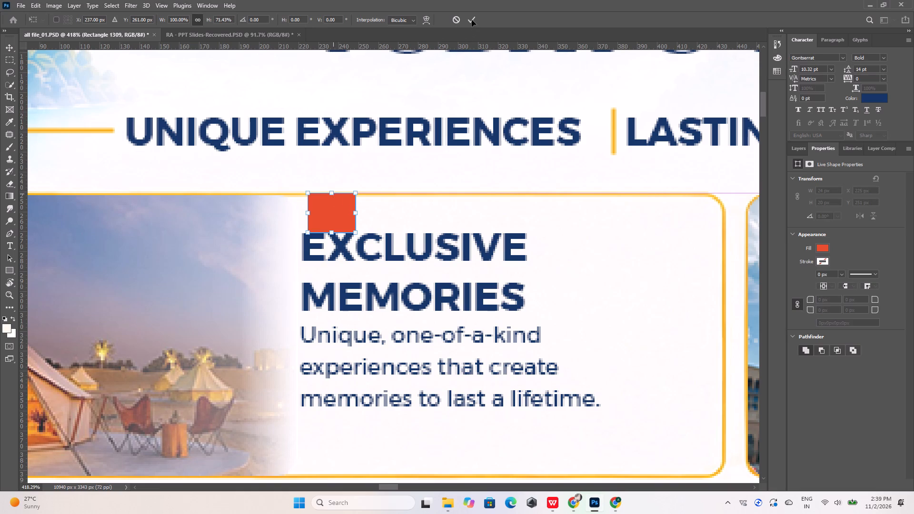
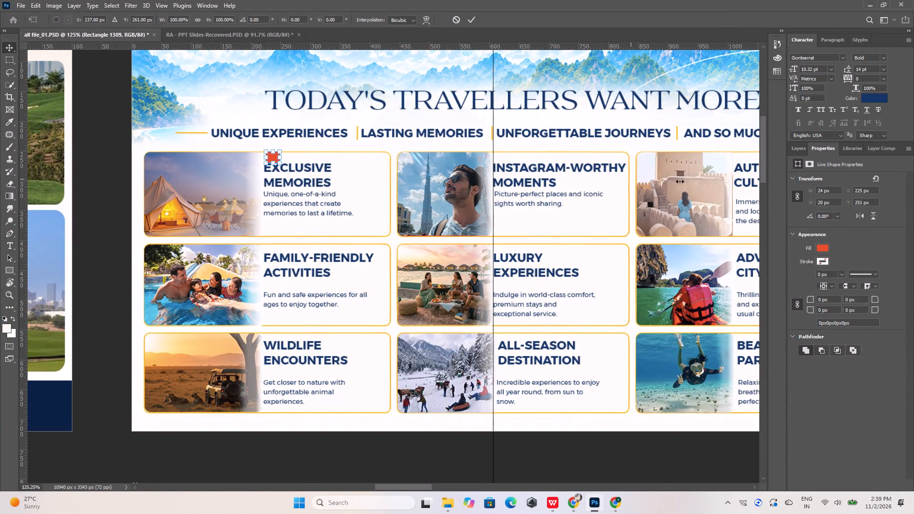
# Widen the red rectangle to about 826 px so it reaches from the first-column heading to the third-column heading.
pyautogui.keyDown('shift'); pyautogui.moveTo(680, 181); pyautogui.dragTo(758, 172); pyautogui.keyUp('shift')
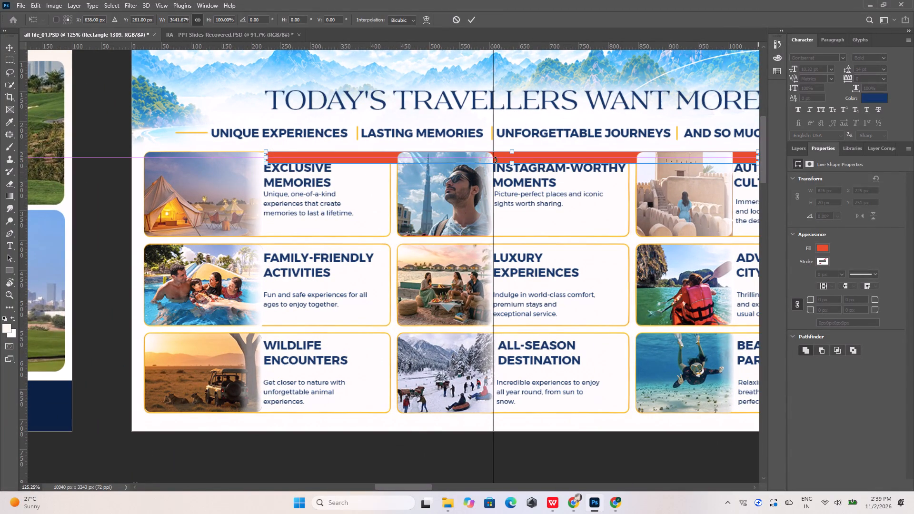
pyautogui.click(469, 17)
# Move the red rectangle straight down to the second card row, above the FAMILY-FRIENDLY ACTIVITIES heading, at Y 401 px.
pyautogui.hotkey('shift', 'Down')
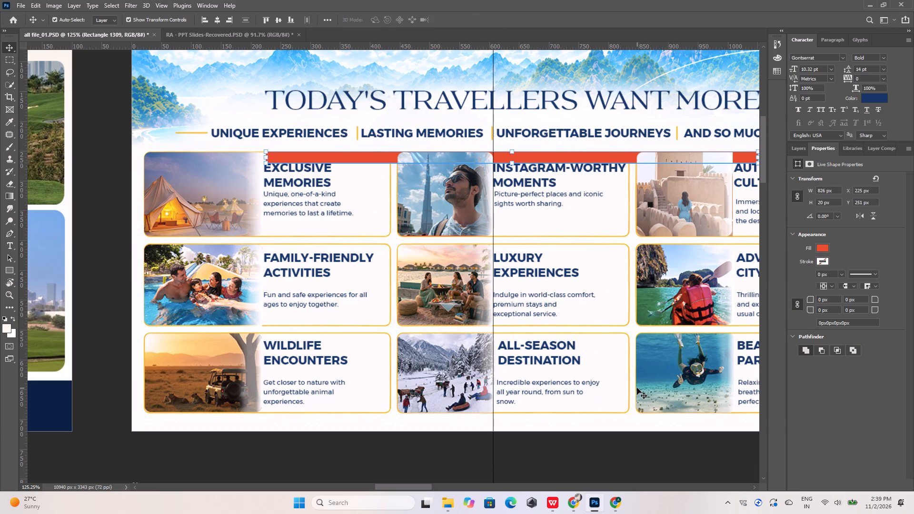
pyautogui.hotkey('shift', 'Down')
pyautogui.hotkey('shift', 'Down')
pyautogui.hotkey('shift', 'Down')
pyautogui.hotkey('shift', 'Down')
pyautogui.hotkey('shift', 'Down')
pyautogui.hotkey('shift', 'Down')
pyautogui.hotkey('shift', 'Down')
pyautogui.hotkey('shift', 'Down')
pyautogui.hotkey('shift', 'Down')
pyautogui.hotkey('shift', 'Down')
pyautogui.hotkey('shift', 'Down')
pyautogui.hotkey('shift', 'Down')
pyautogui.hotkey('shift', 'Down')
pyautogui.hotkey('shift', 'Down')
pyautogui.hotkey('shift', 'Down')
pyautogui.hotkey('shift', 'Down')
pyautogui.hotkey('shift', 'Down')
pyautogui.hotkey('shift', 'Down')
pyautogui.hotkey('shift', 'Down')
pyautogui.hotkey('shift', 'Down')
pyautogui.hotkey('shift', 'Down')
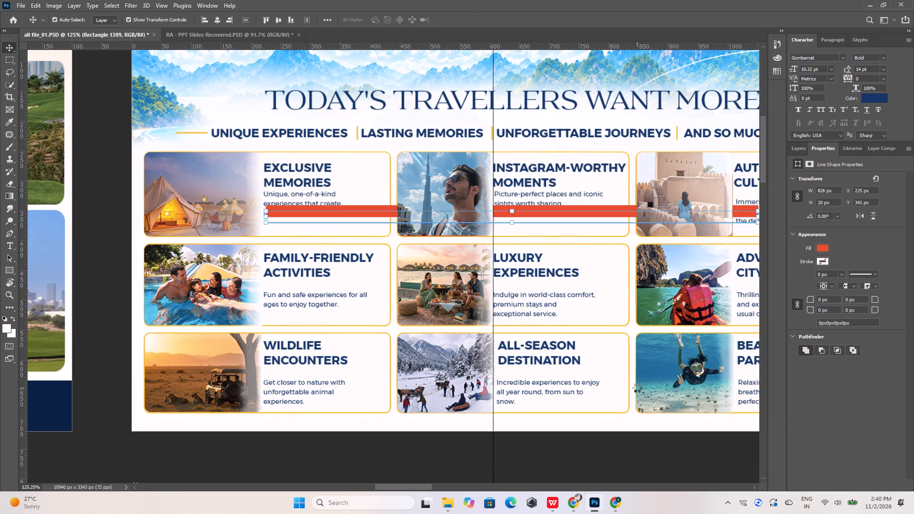
pyautogui.hotkey('shift', 'Down')
pyautogui.hotkey('shift', 'Down')
pyautogui.hotkey('shift', 'Down')
pyautogui.hotkey('shift', 'Down')
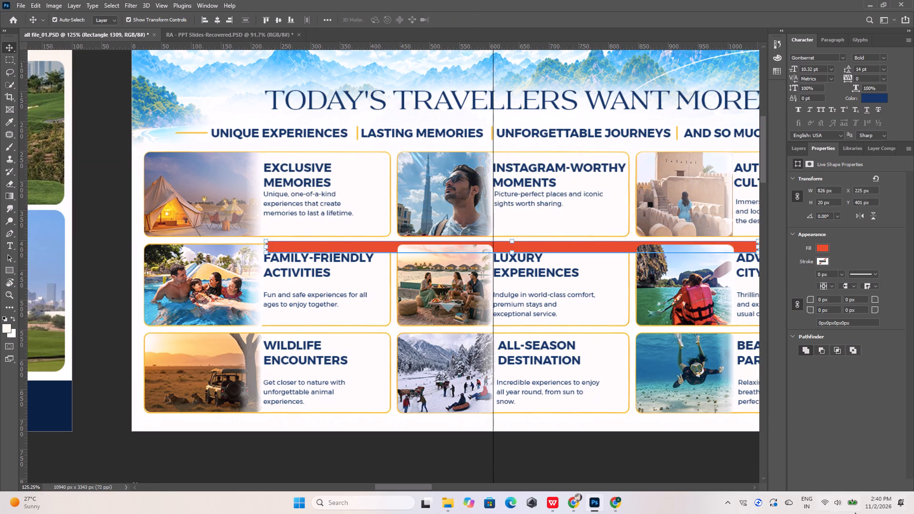
# Adjust the system sound volume in the Windows quick settings, ending at roughly a third.
pyautogui.click(837, 497)
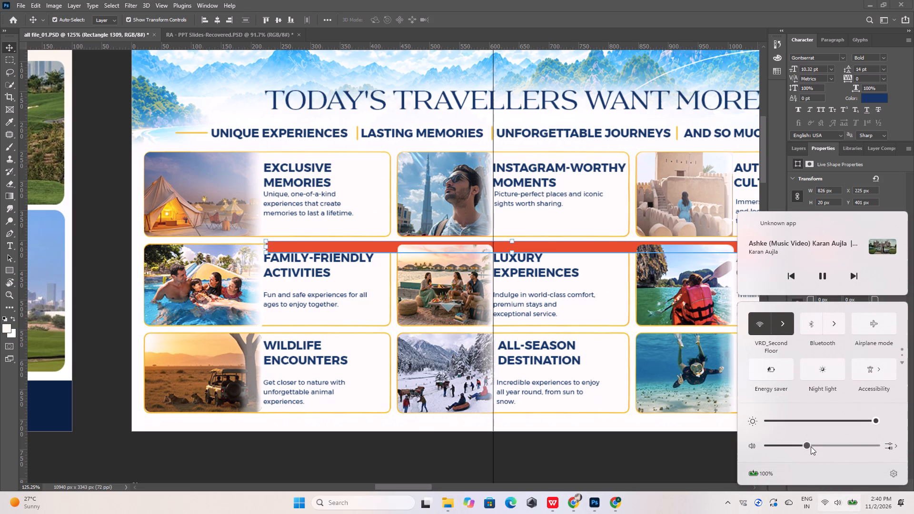
pyautogui.click(811, 446)
pyautogui.click(815, 446)
pyautogui.click(673, 461)
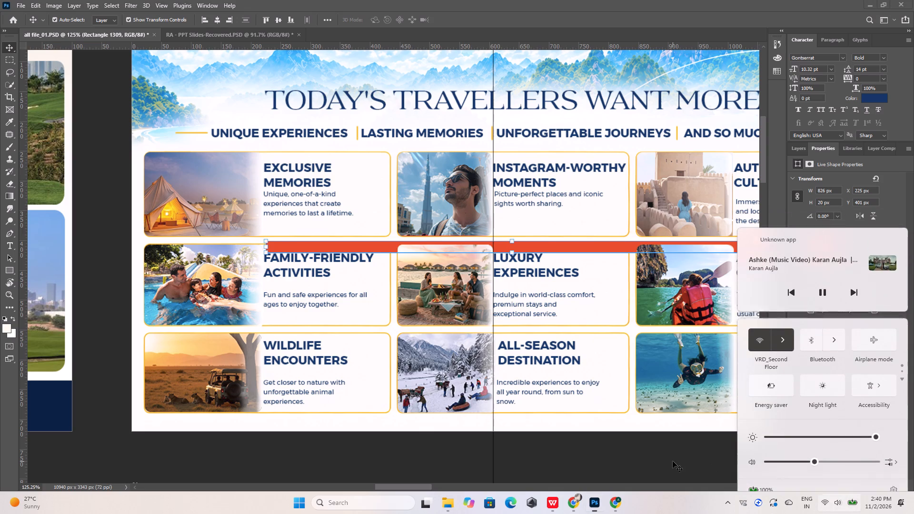
pyautogui.keyDown('alt'); pyautogui.scroll(5, 239, 246); pyautogui.keyUp('alt')
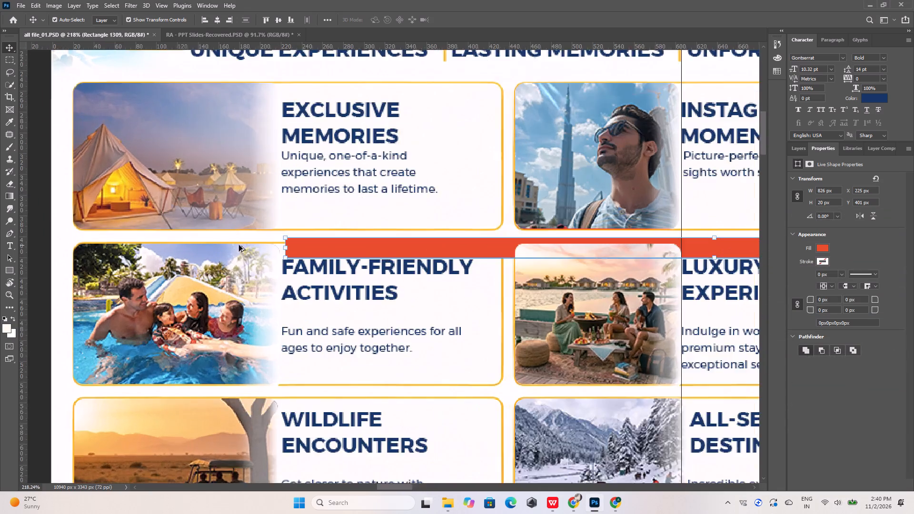
pyautogui.keyDown('alt'); pyautogui.scroll(9, 239, 245); pyautogui.keyUp('alt')
pyautogui.click(839, 504)
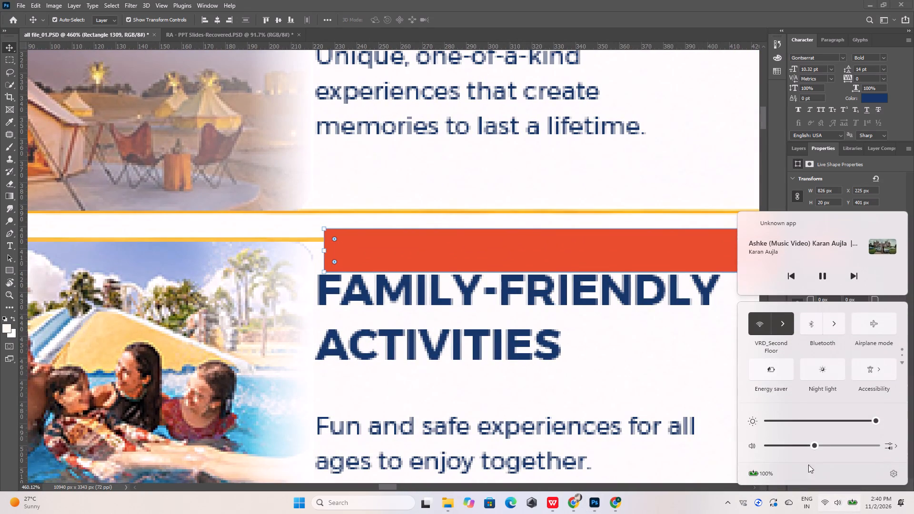
pyautogui.click(803, 444)
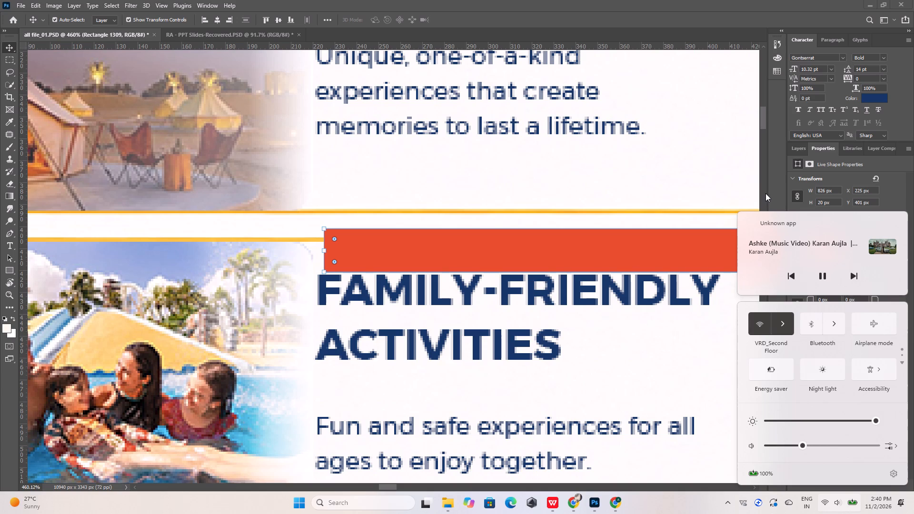
pyautogui.click(765, 193)
# Nudge the red rectangle down 4 px to Y 405 px, aligning its top edge with the second-row cards' top border.
pyautogui.keyDown('alt'); pyautogui.scroll(5, 359, 265); pyautogui.keyUp('alt')
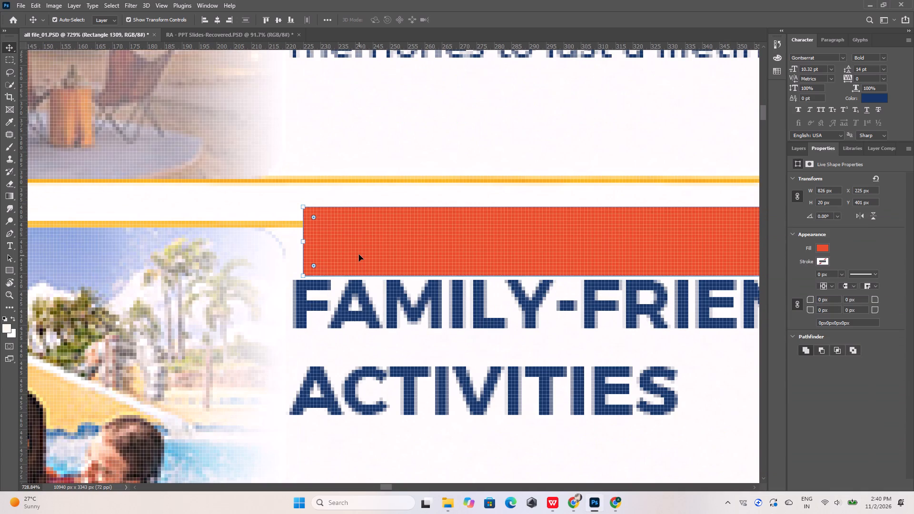
pyautogui.press('Down')
pyautogui.press('Down')
pyautogui.press('Down')
pyautogui.press('Down')
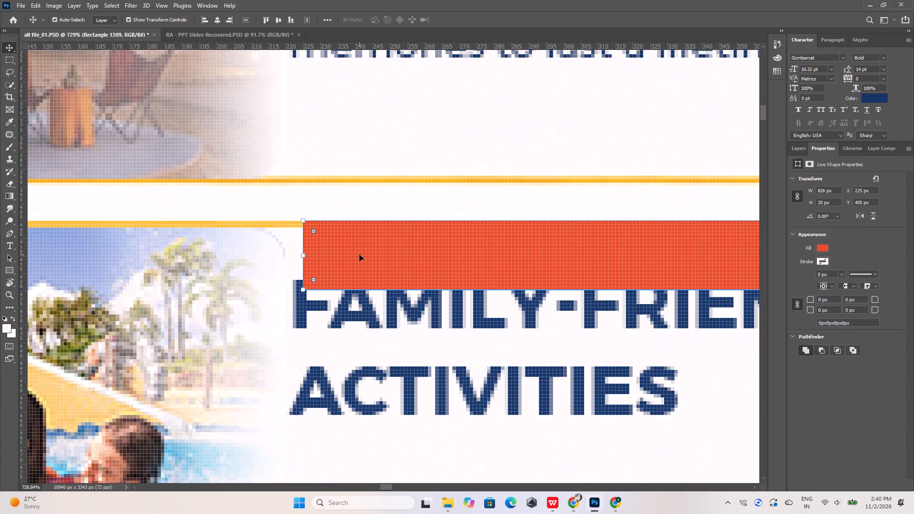
# Move the FAMILY-FRIENDLY ACTIVITIES, LUXURY EXPERIENCES and ADVENTURE BEYOND CITY TOURS headings together down 3 px to meet the red rectangle's bottom edge.
pyautogui.click(365, 314)
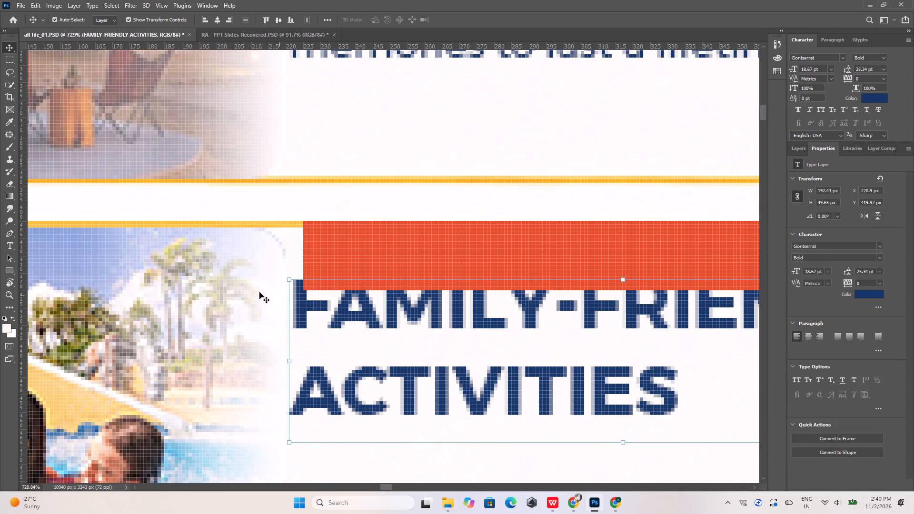
pyautogui.keyDown('alt'); pyautogui.scroll(-17, 174, 264); pyautogui.keyUp('alt')
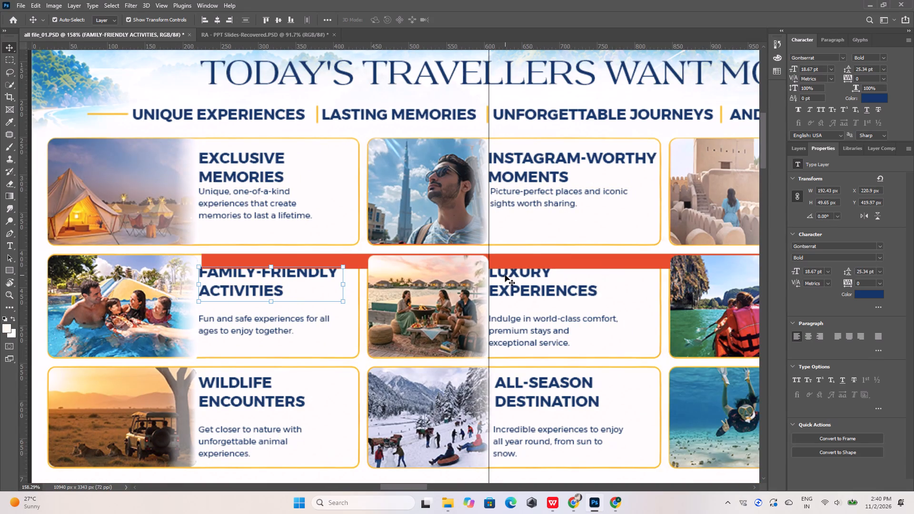
pyautogui.keyDown('shift'); pyautogui.click(508, 274); pyautogui.keyUp('shift')
pyautogui.keyDown('alt'); pyautogui.scroll(-10, 366, 285); pyautogui.keyUp('alt')
pyautogui.keyDown('alt'); pyautogui.scroll(12, 523, 286); pyautogui.keyUp('alt')
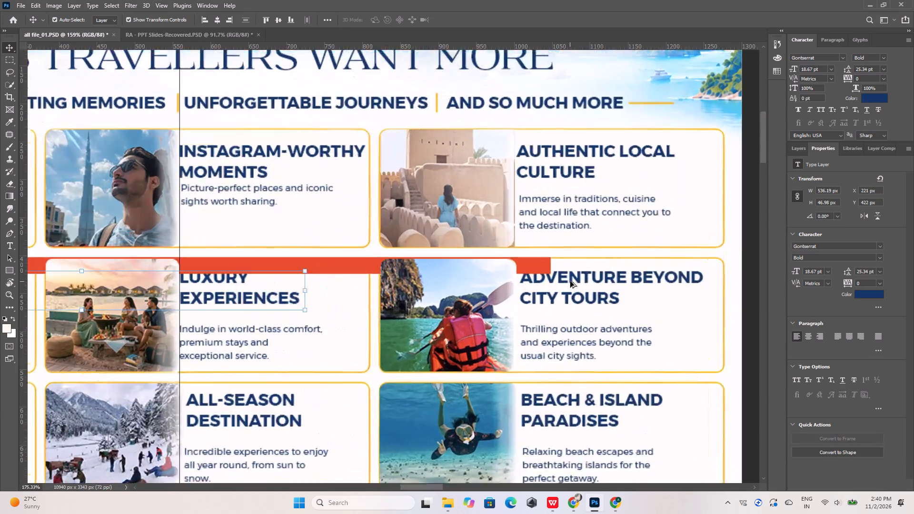
pyautogui.keyDown('alt'); pyautogui.scroll(3, 570, 281); pyautogui.keyUp('alt')
pyautogui.keyDown('shift'); pyautogui.click(579, 277); pyautogui.keyUp('shift')
pyautogui.keyDown('alt'); pyautogui.scroll(6, 541, 278); pyautogui.keyUp('alt')
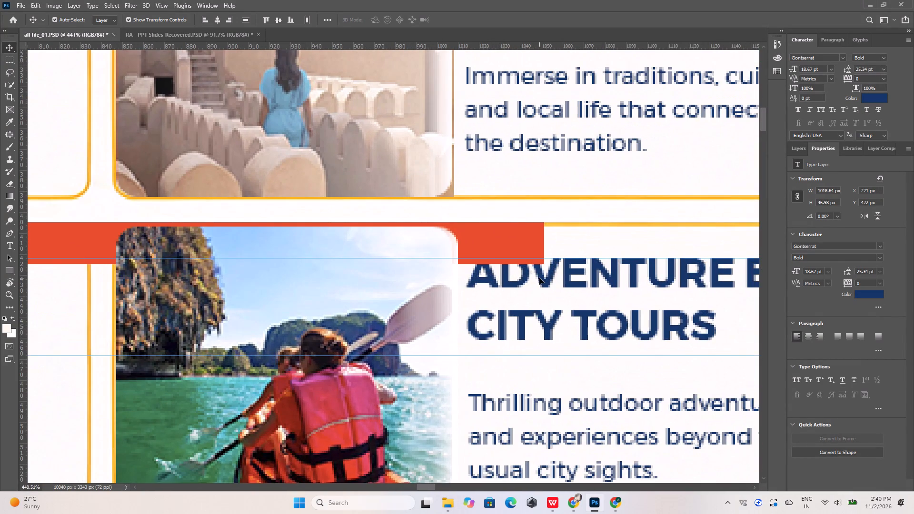
pyautogui.press('Down')
pyautogui.press('Down')
pyautogui.press('Down')
pyautogui.press('Down')
pyautogui.press('Up')
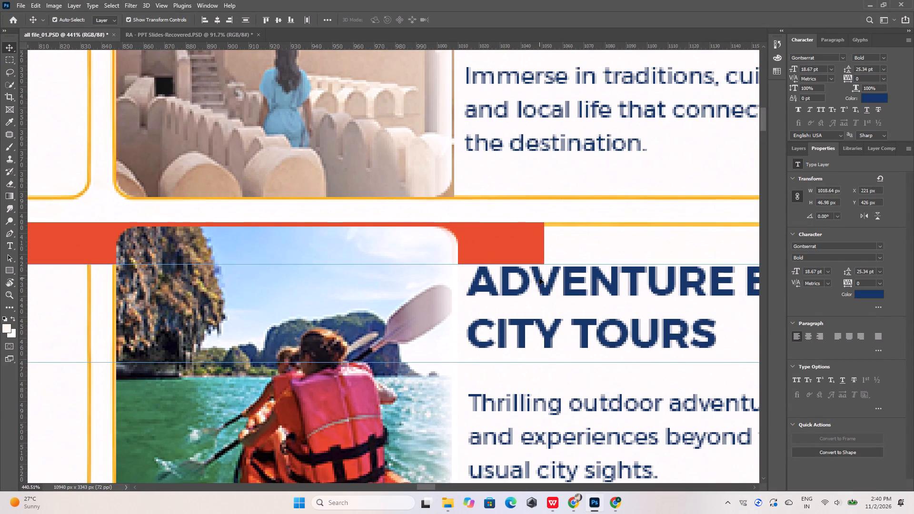
# Place a horizontal guide at the baseline of the first description line in the INSTAGRAM-WORTHY MOMENTS card.
pyautogui.keyDown('alt'); pyautogui.scroll(-11, 540, 268); pyautogui.keyUp('alt')
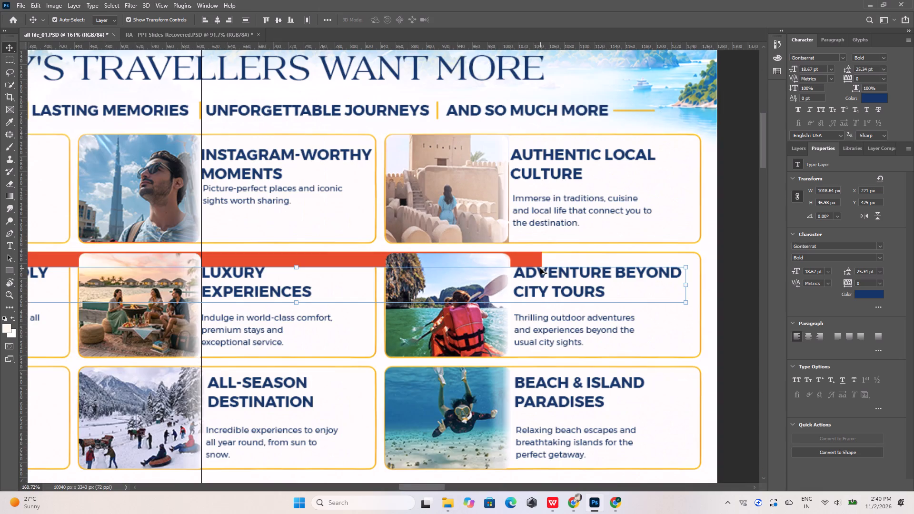
pyautogui.keyDown('alt'); pyautogui.scroll(-6, 540, 268); pyautogui.keyUp('alt')
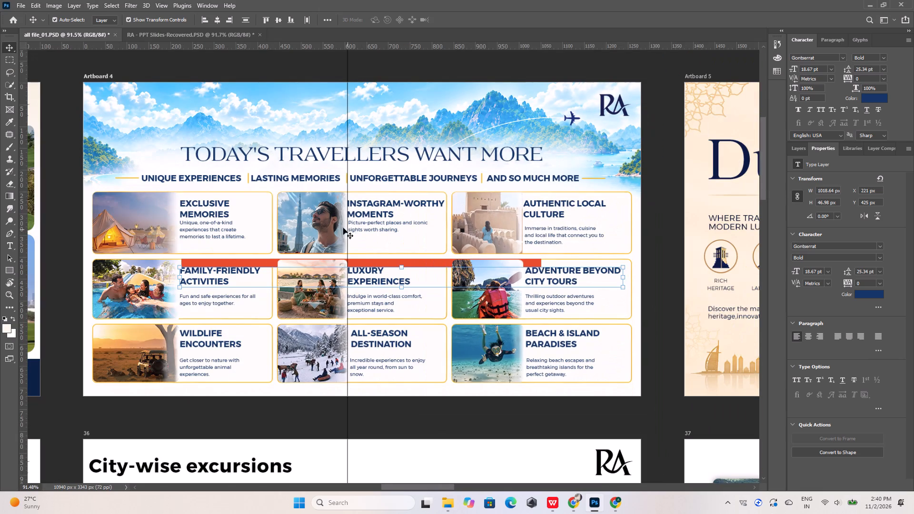
pyautogui.keyDown('alt'); pyautogui.scroll(10, 350, 219); pyautogui.keyUp('alt')
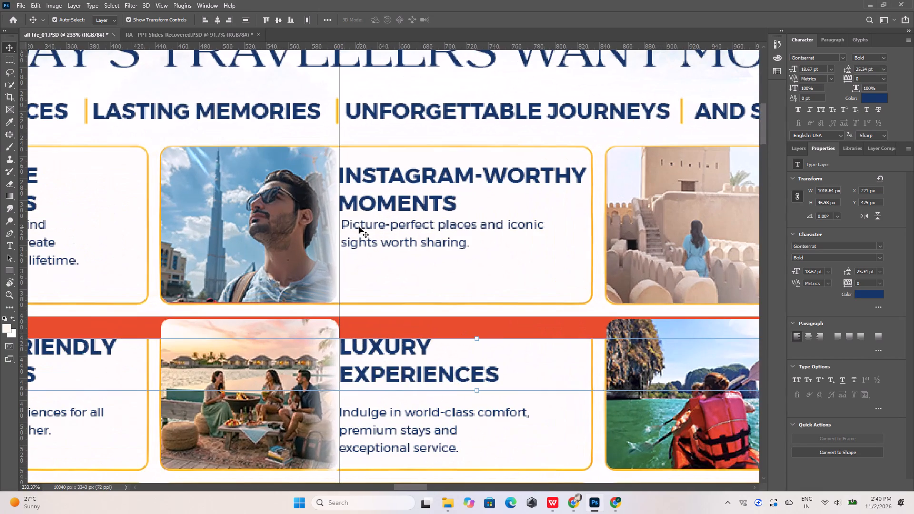
pyautogui.keyDown('alt'); pyautogui.scroll(-4, 359, 227); pyautogui.keyUp('alt')
pyautogui.moveTo(439, 48); pyautogui.dragTo(434, 228)
# Move the AUTHENTIC LOCAL CULTURE description up 13 px so its first line sits on the horizontal guide.
pyautogui.keyDown('alt'); pyautogui.scroll(-5, 434, 228); pyautogui.keyUp('alt')
pyautogui.keyDown('alt'); pyautogui.scroll(3, 651, 222); pyautogui.keyUp('alt')
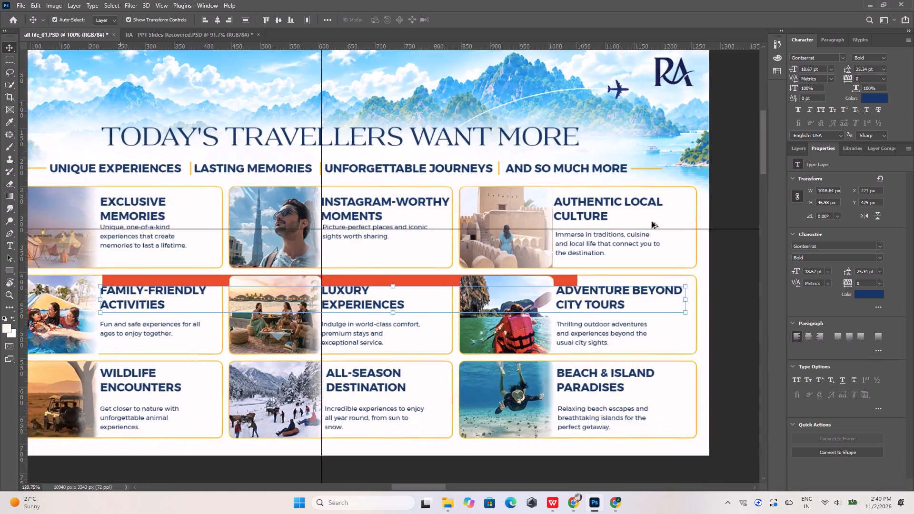
pyautogui.keyDown('alt'); pyautogui.scroll(8, 652, 222); pyautogui.keyUp('alt')
pyautogui.click(567, 242)
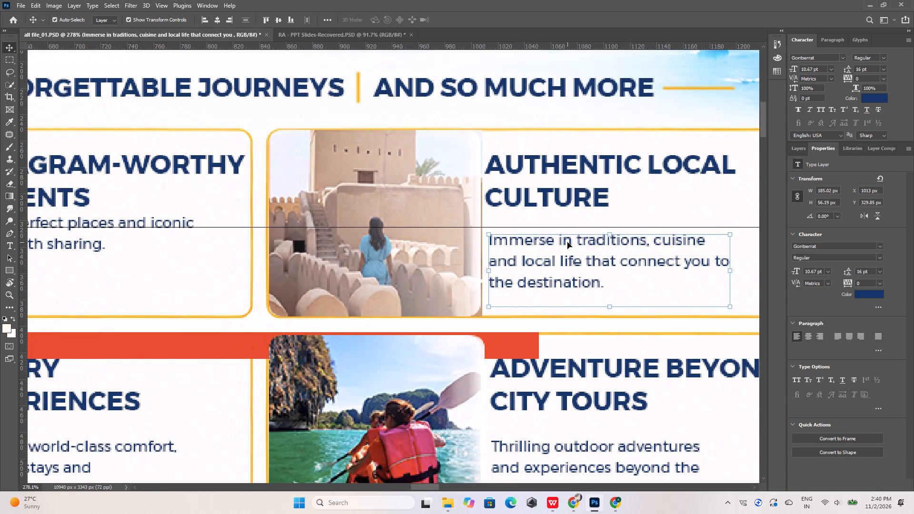
pyautogui.hotkey('shift', 'Up')
pyautogui.press('Up')
pyautogui.press('Up')
pyautogui.press('Up')
pyautogui.press('Up')
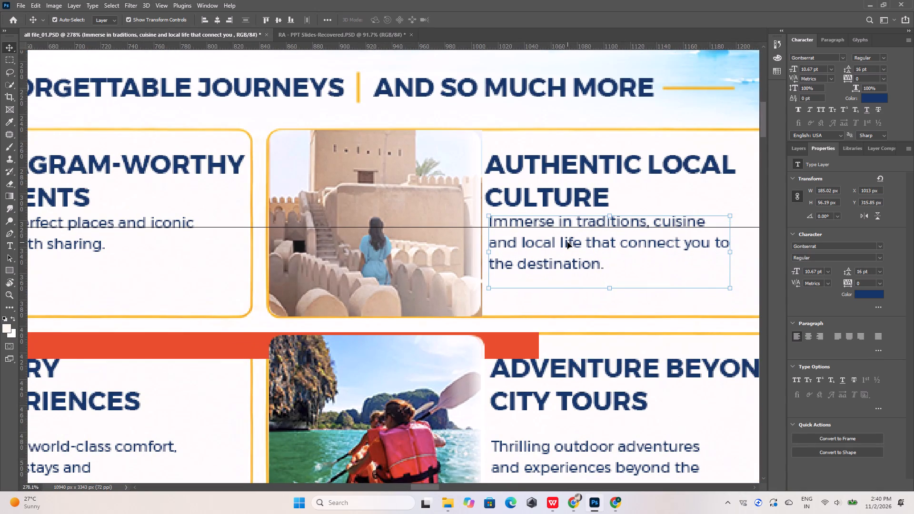
pyautogui.press('Down')
pyautogui.press('Up')
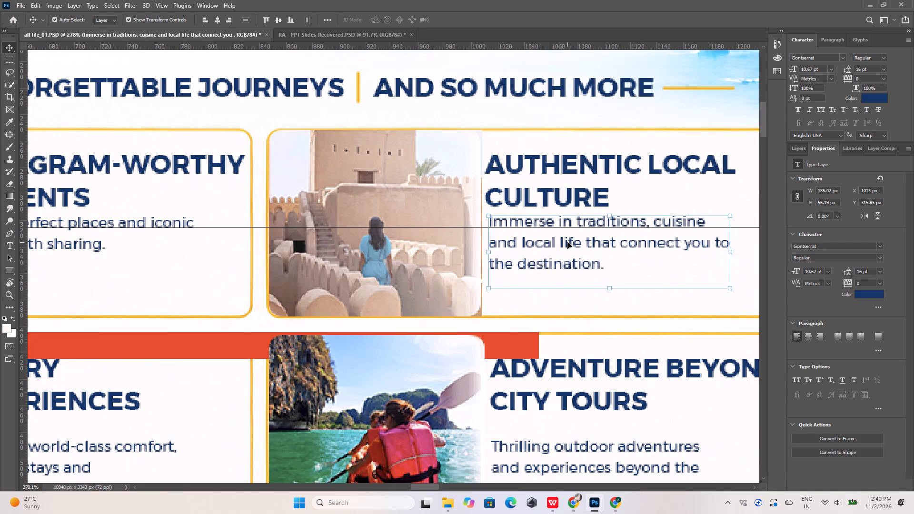
pyautogui.press('Down')
pyautogui.click(648, 197)
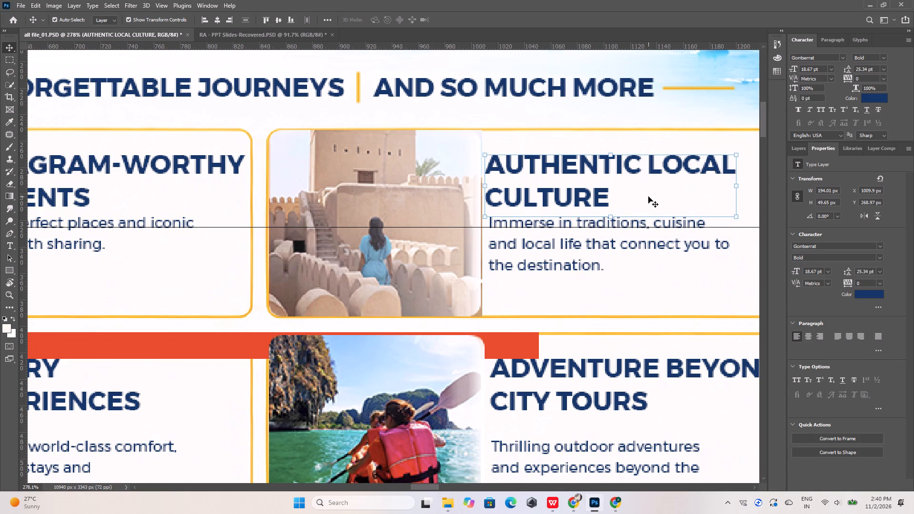
# Move the red rectangle straight down to Y 554 px, aligning its top edge with the third-row cards' top border.
pyautogui.keyDown('alt'); pyautogui.scroll(-12, 542, 187); pyautogui.keyUp('alt')
pyautogui.keyDown('alt'); pyautogui.scroll(3, 375, 255); pyautogui.keyUp('alt')
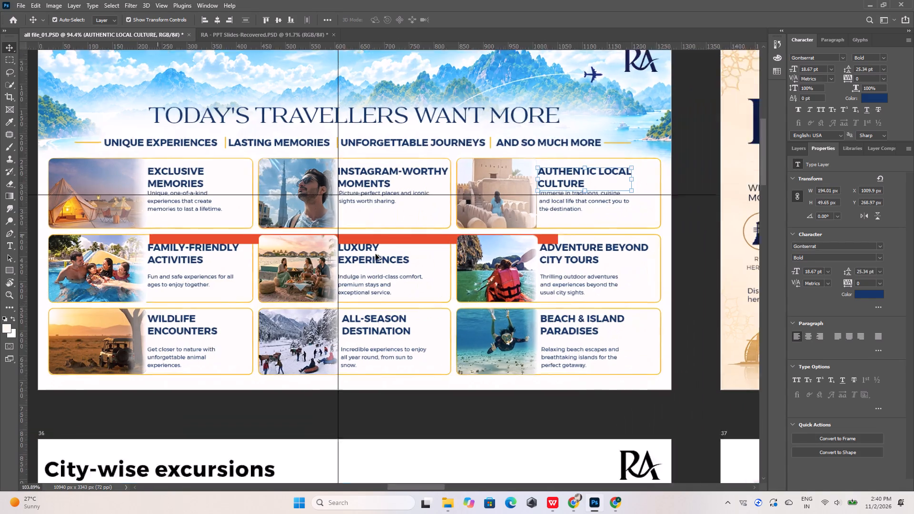
pyautogui.keyDown('alt'); pyautogui.scroll(3, 376, 254); pyautogui.keyUp('alt')
pyautogui.click(414, 235)
pyautogui.hotkey('shift', 'Down')
pyautogui.hotkey('shift', 'Down')
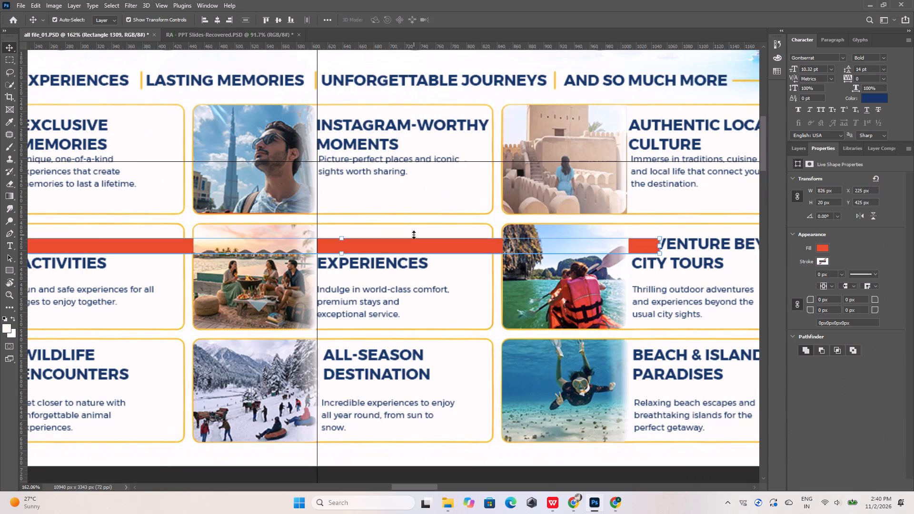
pyautogui.hotkey('shift', 'Down')
pyautogui.hotkey('shift', 'Down')
pyautogui.hotkey('shift', 'Down')
pyautogui.hotkey('shift', 'Down')
pyautogui.hotkey('shift', 'Down')
pyautogui.hotkey('shift', 'Down')
pyautogui.hotkey('shift', 'Down')
pyautogui.hotkey('shift', 'Down')
pyautogui.hotkey('shift', 'Down')
pyautogui.hotkey('shift', 'Down')
pyautogui.hotkey('shift', 'Down')
pyautogui.hotkey('shift', 'Down')
pyautogui.hotkey('shift', 'Down')
pyautogui.hotkey('shift', 'Down')
pyautogui.hotkey('shift', 'Down')
pyautogui.hotkey('shift', 'Down')
pyautogui.hotkey('shift', 'Down')
pyautogui.hotkey('shift', 'Down')
pyautogui.hotkey('shift', 'Down')
pyautogui.hotkey('shift', 'Down')
pyautogui.hotkey('shift', 'Down')
pyautogui.hotkey('shift', 'Down')
pyautogui.hotkey('shift', 'Down')
pyautogui.hotkey('shift', 'Down')
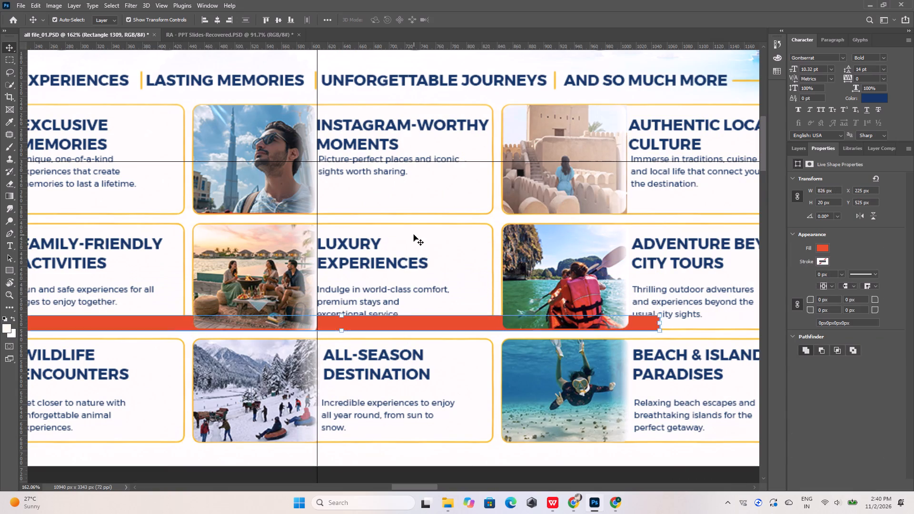
pyautogui.hotkey('shift', 'Down')
pyautogui.hotkey('shift', 'Down')
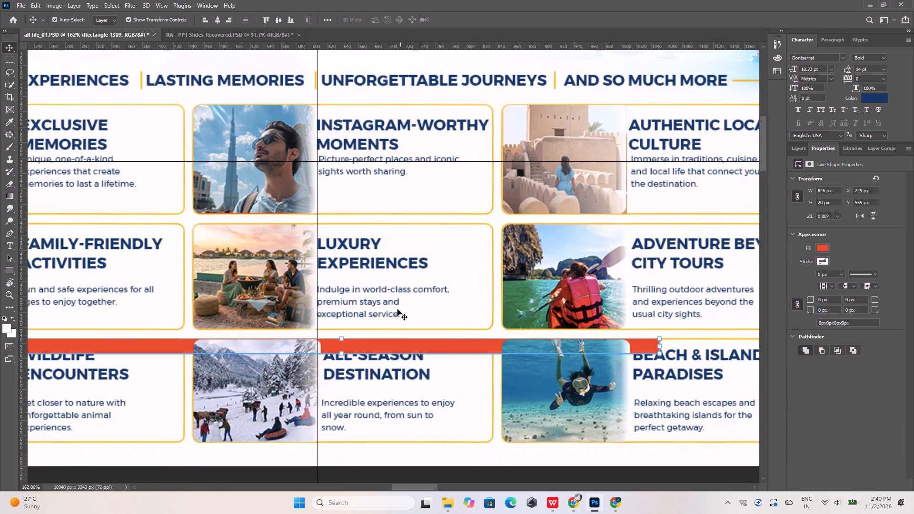
pyautogui.keyDown('alt'); pyautogui.scroll(16, 376, 334); pyautogui.keyUp('alt')
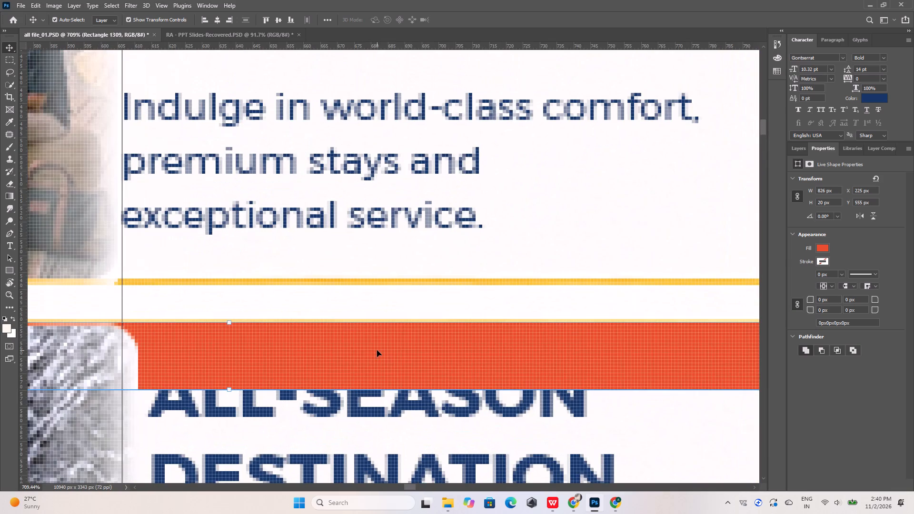
pyautogui.press('Up')
pyautogui.press('Down')
pyautogui.press('Up')
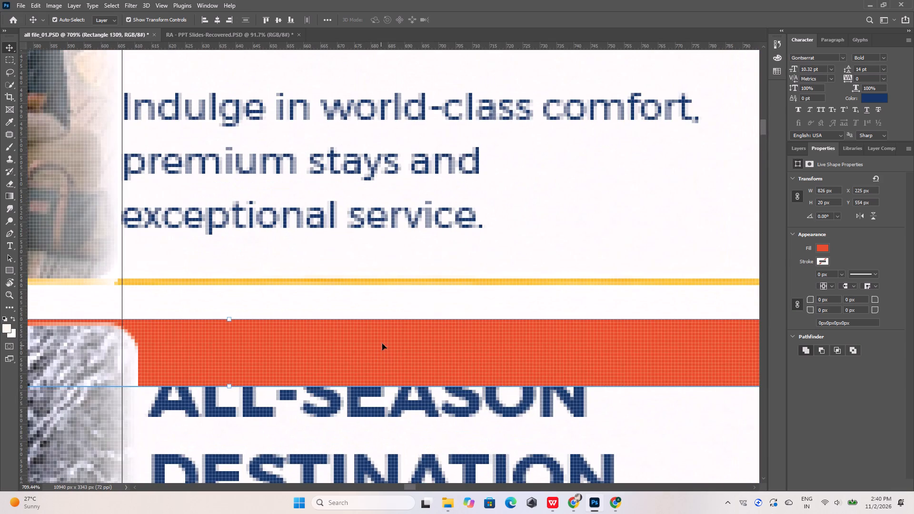
# Commit the red rectangle's placement and select the WILDLIFE ENCOUNTERS, ALL-SEASON DESTINATION and BEACH & ISLAND PARADISES headings together.
pyautogui.keyDown('alt'); pyautogui.scroll(-20, 473, 229); pyautogui.keyUp('alt')
pyautogui.keyDown('alt'); pyautogui.scroll(-2, 473, 229); pyautogui.keyUp('alt')
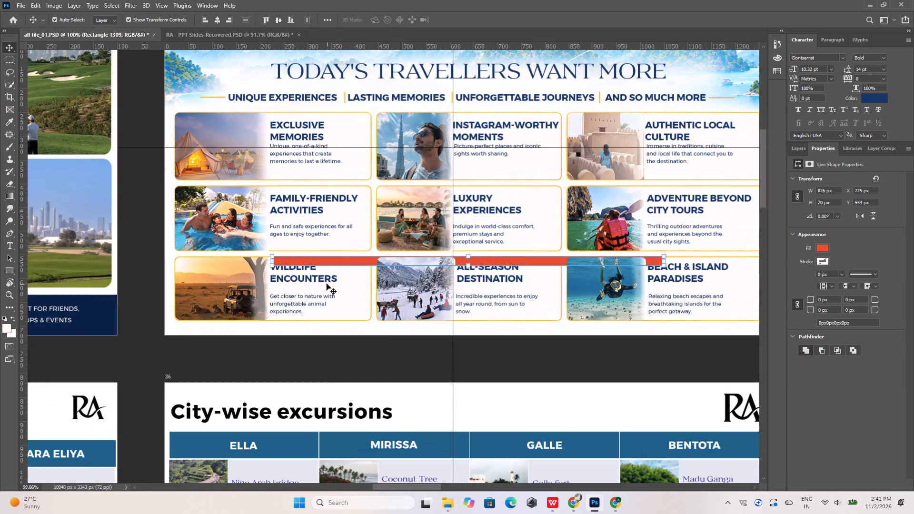
pyautogui.click(327, 277)
pyautogui.click(474, 20)
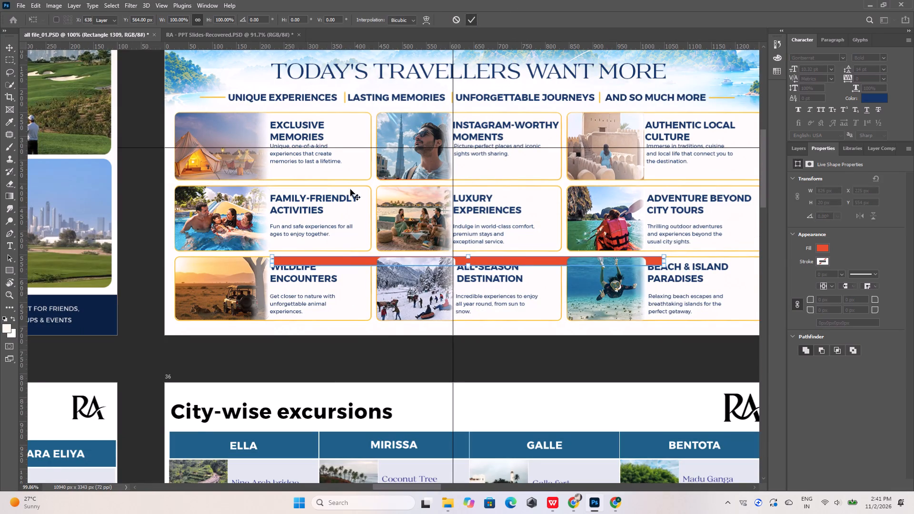
pyautogui.keyDown('alt'); pyautogui.scroll(5, 299, 289); pyautogui.keyUp('alt')
pyautogui.click(321, 274)
pyautogui.keyDown('shift'); pyautogui.click(582, 272); pyautogui.keyUp('shift')
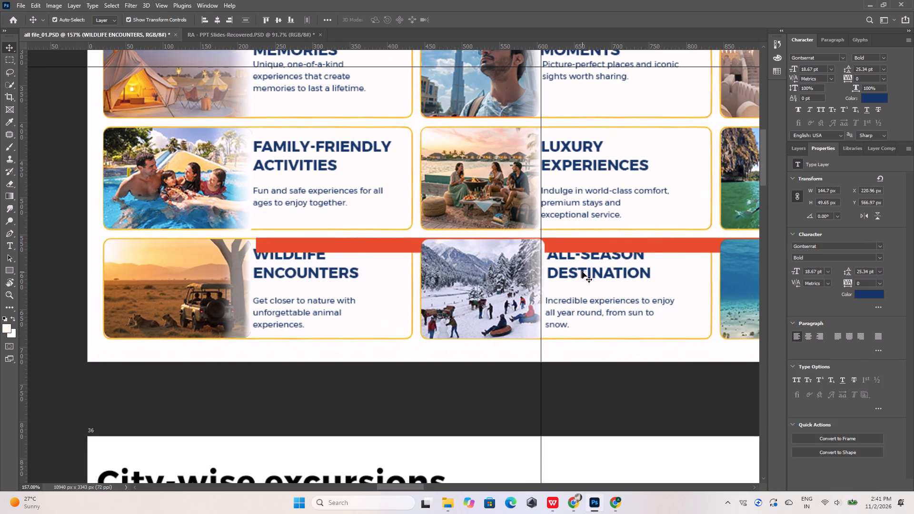
pyautogui.keyDown('alt'); pyautogui.scroll(-11, 292, 248); pyautogui.keyUp('alt')
pyautogui.keyDown('alt'); pyautogui.scroll(14, 467, 263); pyautogui.keyUp('alt')
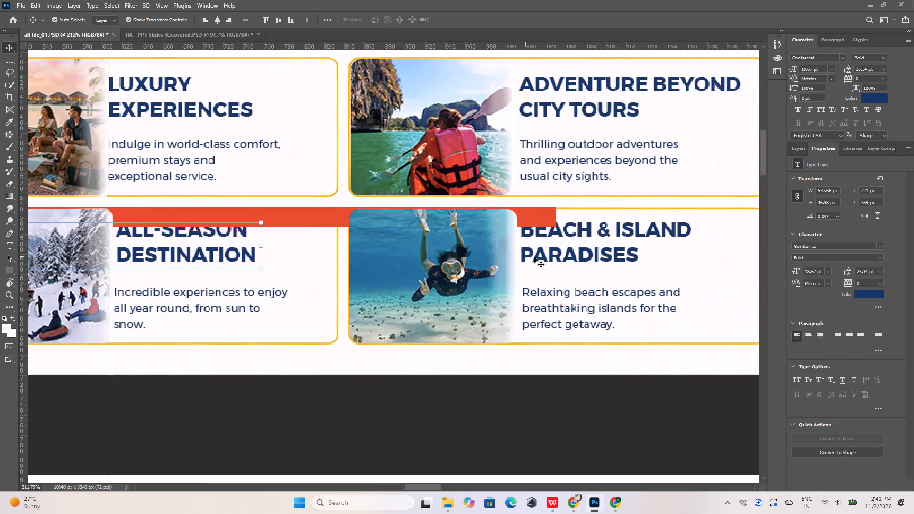
pyautogui.keyDown('shift'); pyautogui.click(542, 256); pyautogui.keyUp('shift')
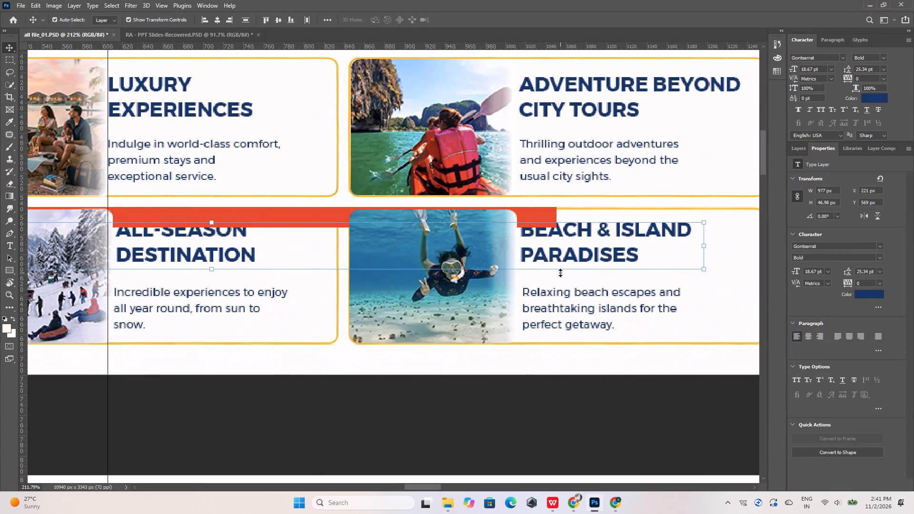
pyautogui.click(834, 501)
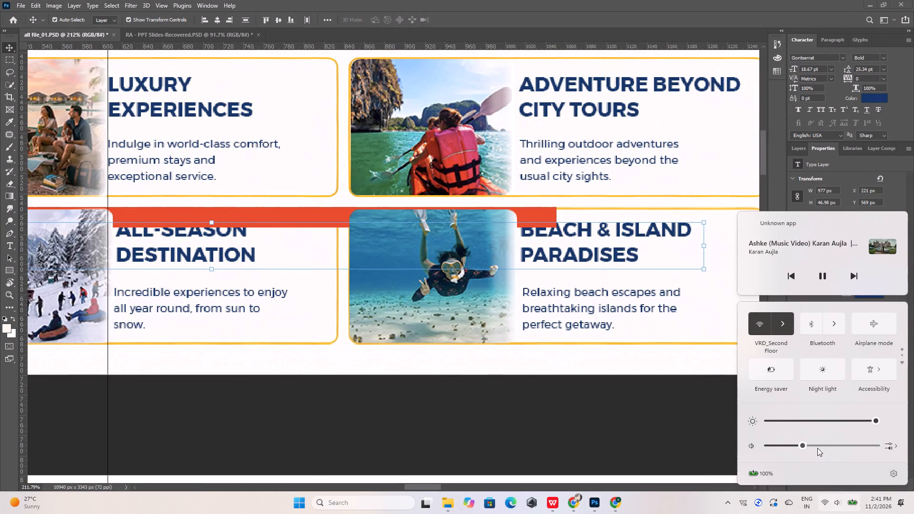
# Raise the system volume slightly and close the quick settings.
pyautogui.click(815, 445)
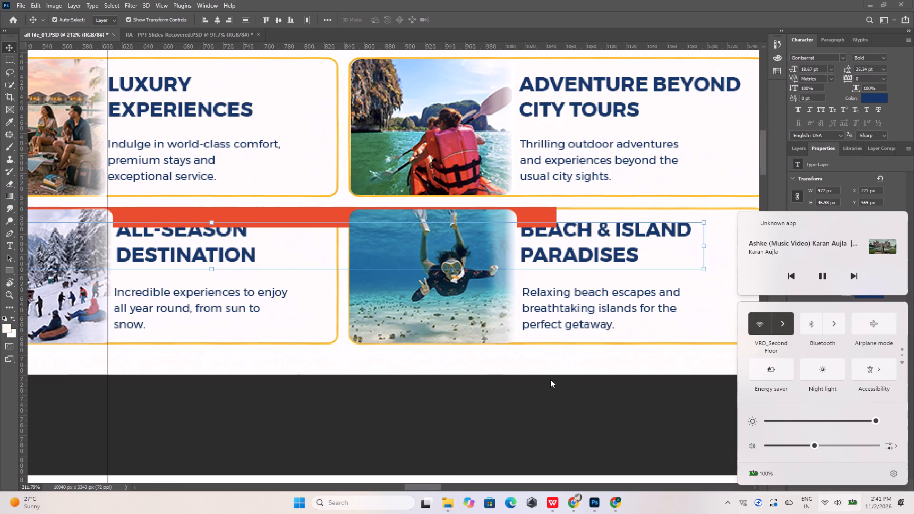
pyautogui.click(550, 379)
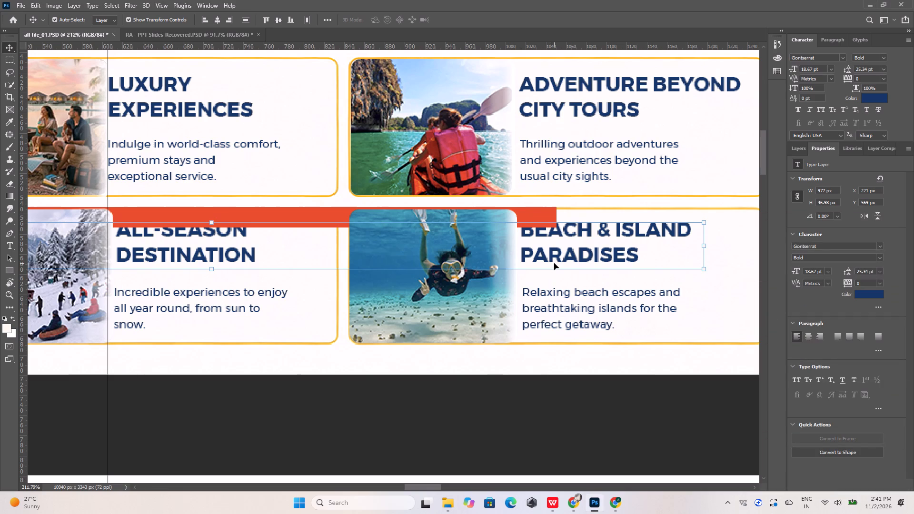
# Move the selected third-row headings down 5 px to Y 574 px, so their tops meet the red rectangle's bottom edge.
pyautogui.hotkey('shift', 'Down')
pyautogui.keyDown('alt'); pyautogui.scroll(12, 555, 214); pyautogui.keyUp('alt')
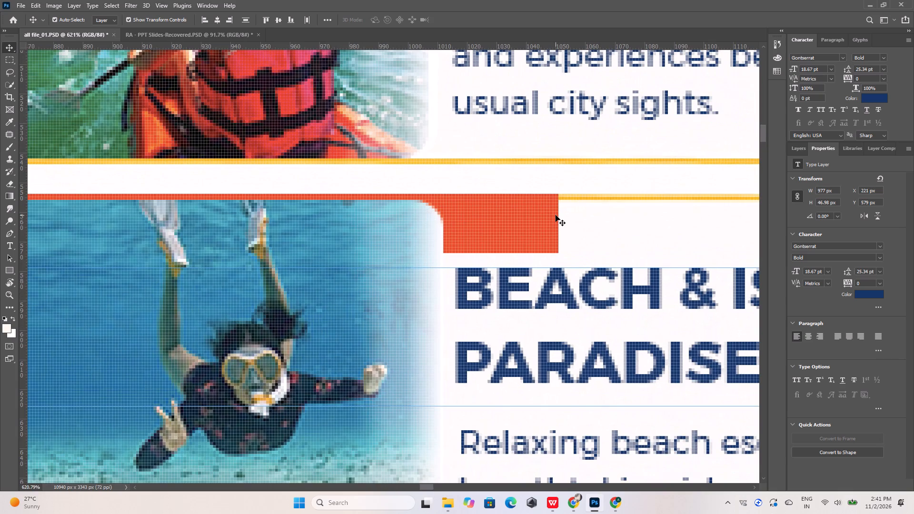
pyautogui.press('Up')
pyautogui.press('Up')
pyautogui.press('Up')
pyautogui.press('Up')
pyautogui.press('Up')
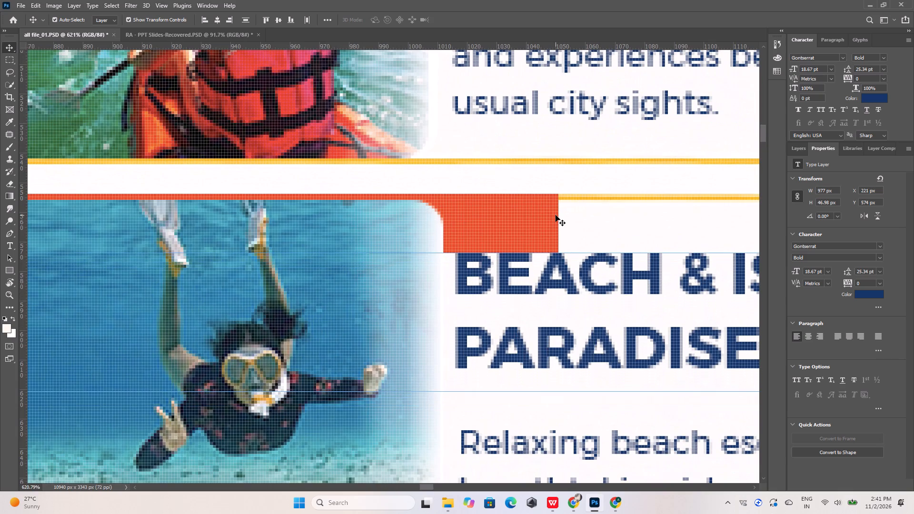
# Delete the red spacing rectangle from the third-row cards.
pyautogui.click(566, 226)
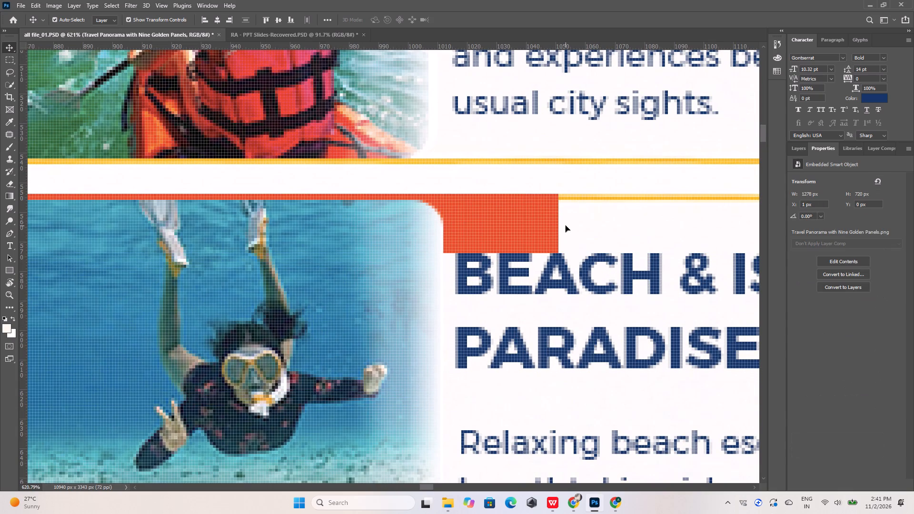
pyautogui.keyDown('alt'); pyautogui.scroll(-10, 566, 226); pyautogui.keyUp('alt')
pyautogui.click(557, 225)
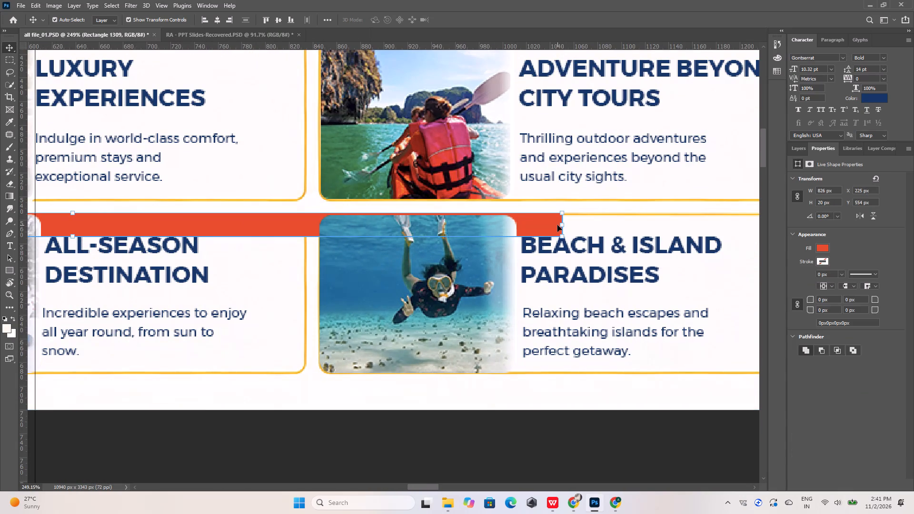
pyautogui.press('Delete')
# Place a horizontal guide across the second-row cards, between the FAMILY-FRIENDLY ACTIVITIES heading and its first description line.
pyautogui.keyDown('alt'); pyautogui.scroll(-14, 571, 238); pyautogui.keyUp('alt')
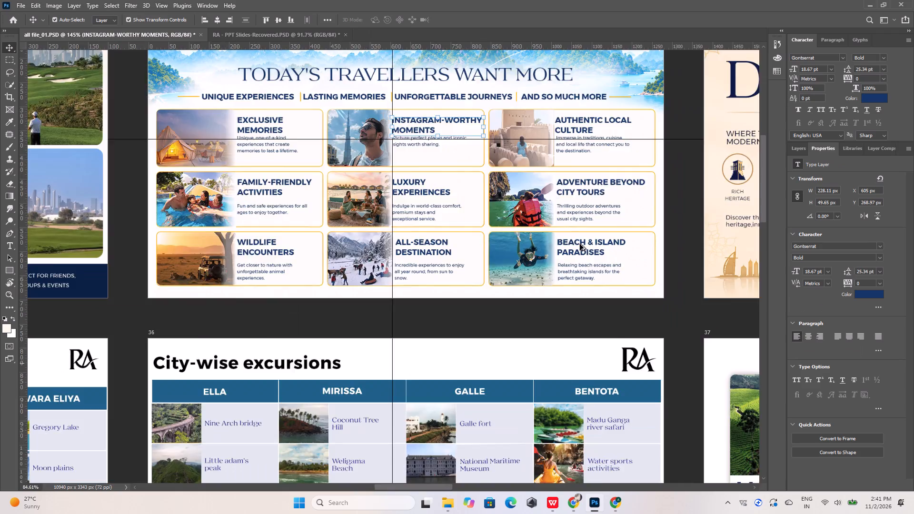
pyautogui.keyDown('alt'); pyautogui.scroll(-4, 580, 244); pyautogui.keyUp('alt')
pyautogui.keyDown('alt'); pyautogui.scroll(12, 410, 224); pyautogui.keyUp('alt')
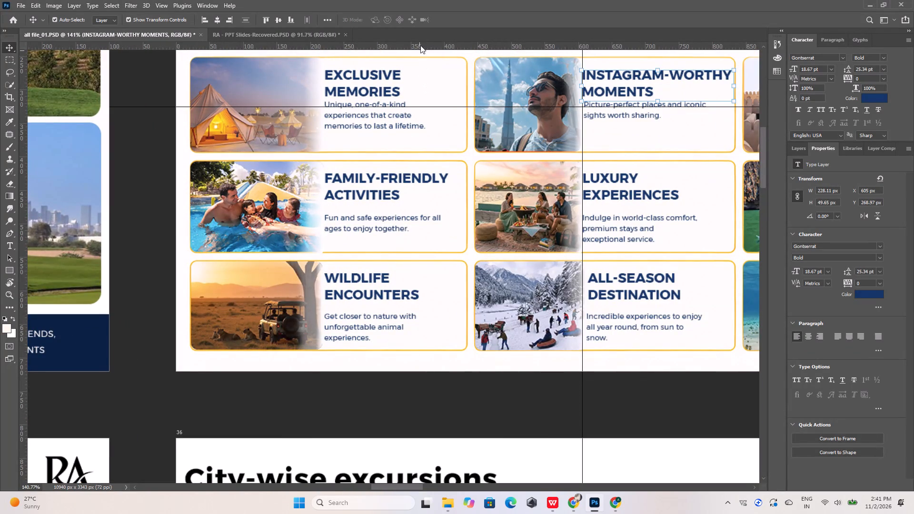
pyautogui.moveTo(420, 45); pyautogui.dragTo(413, 220)
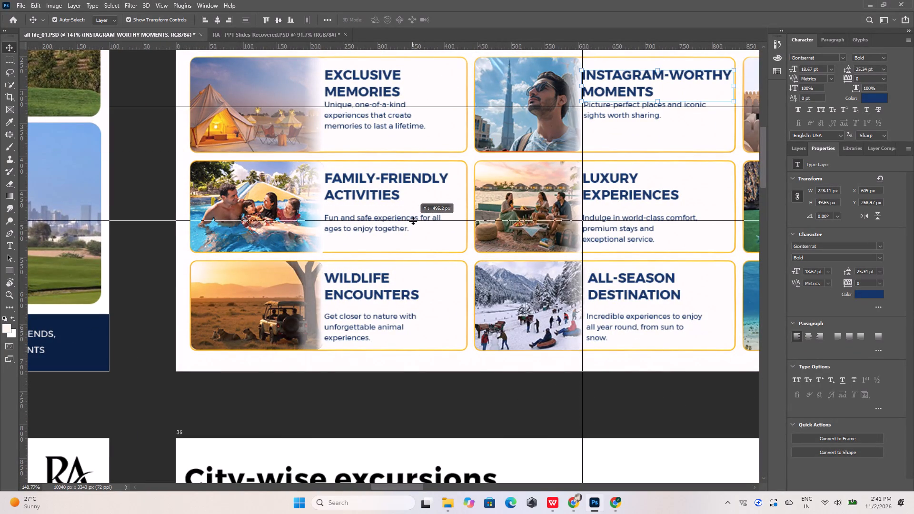
pyautogui.moveTo(413, 220); pyautogui.dragTo(414, 220)
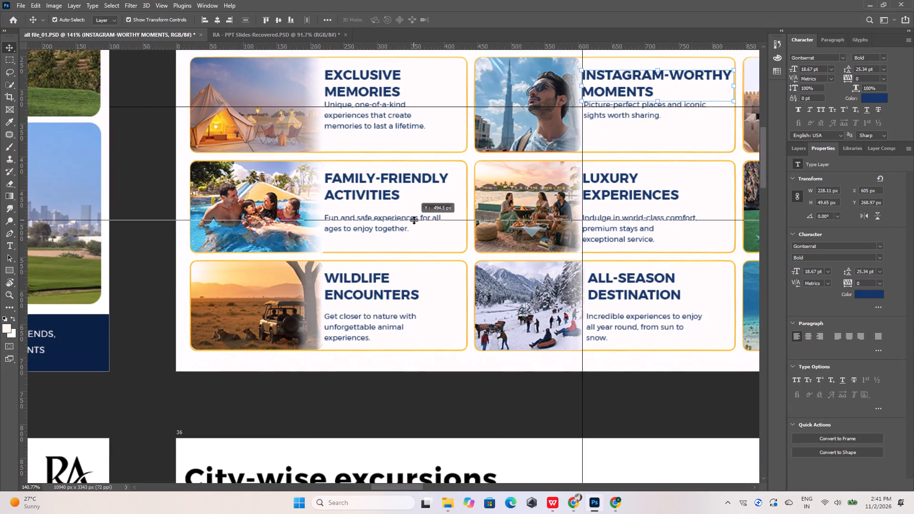
pyautogui.moveTo(414, 220); pyautogui.dragTo(417, 209)
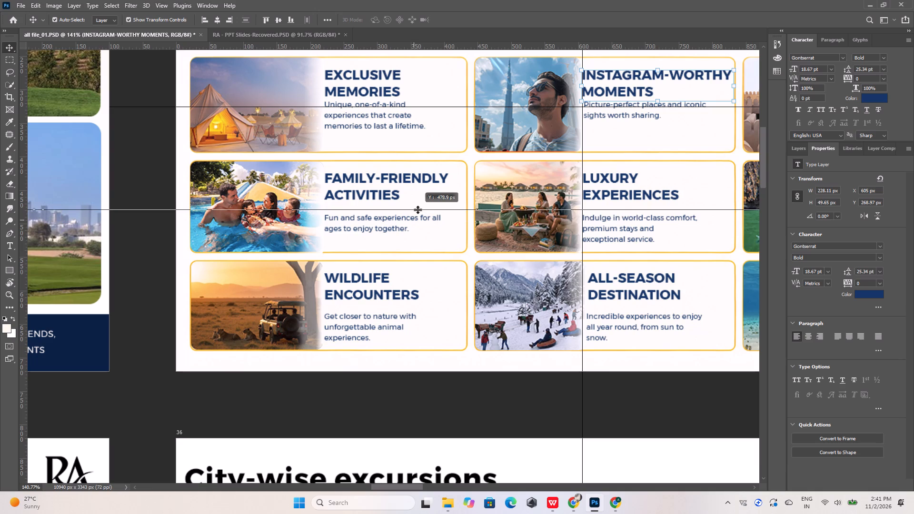
pyautogui.moveTo(417, 209); pyautogui.dragTo(417, 212)
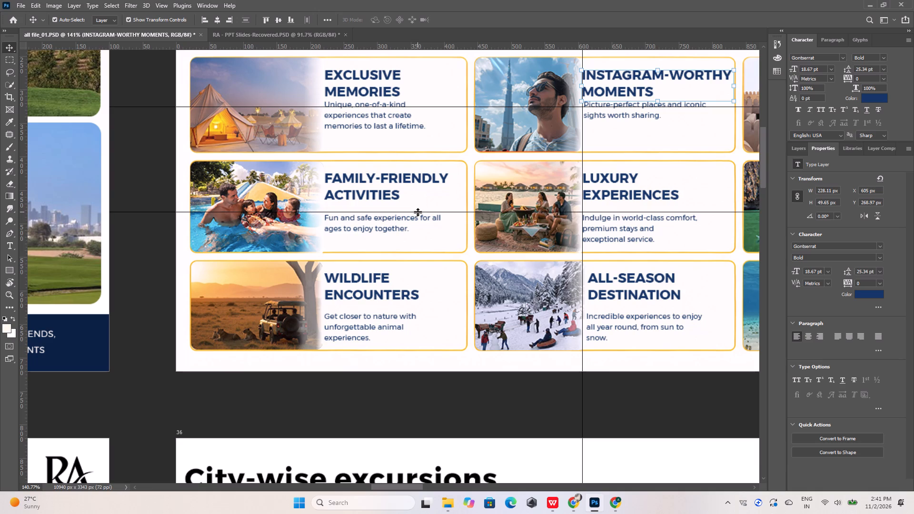
# Draw an 8 × 9 px rectangle at the base of the first M in the EXCLUSIVE MEMORIES heading and open its fill options.
pyautogui.keyDown('alt'); pyautogui.scroll(8, 355, 98); pyautogui.keyUp('alt')
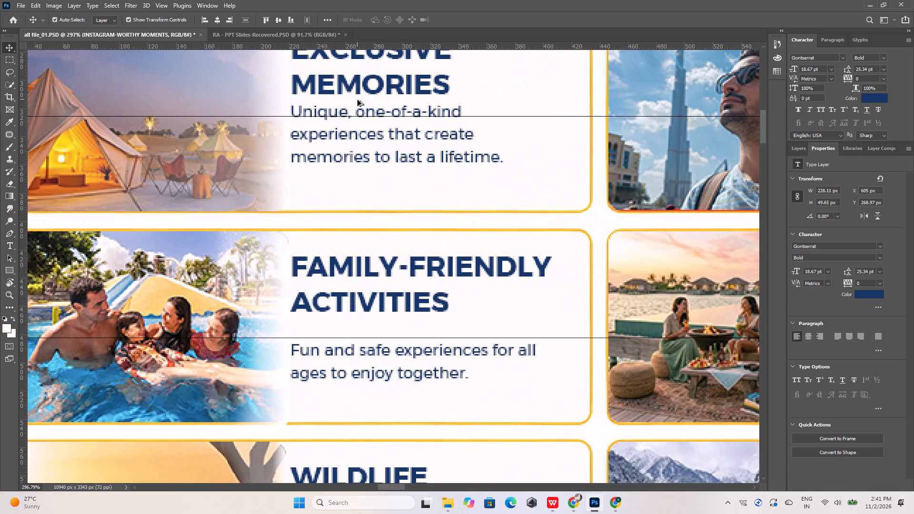
pyautogui.click(11, 269)
pyautogui.scroll(6, 287, 63)
pyautogui.keyDown('alt'); pyautogui.scroll(5, 297, 106); pyautogui.keyUp('alt')
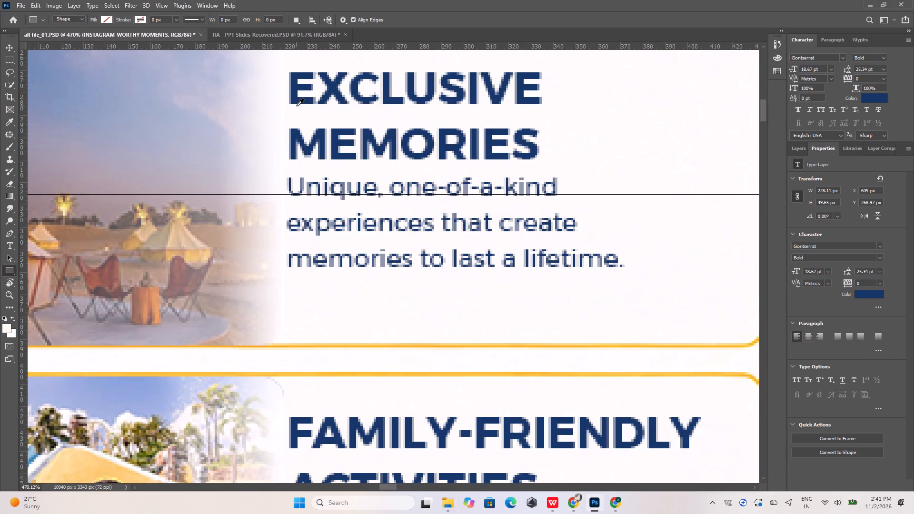
pyautogui.keyDown('alt'); pyautogui.scroll(15, 288, 170); pyautogui.keyUp('alt')
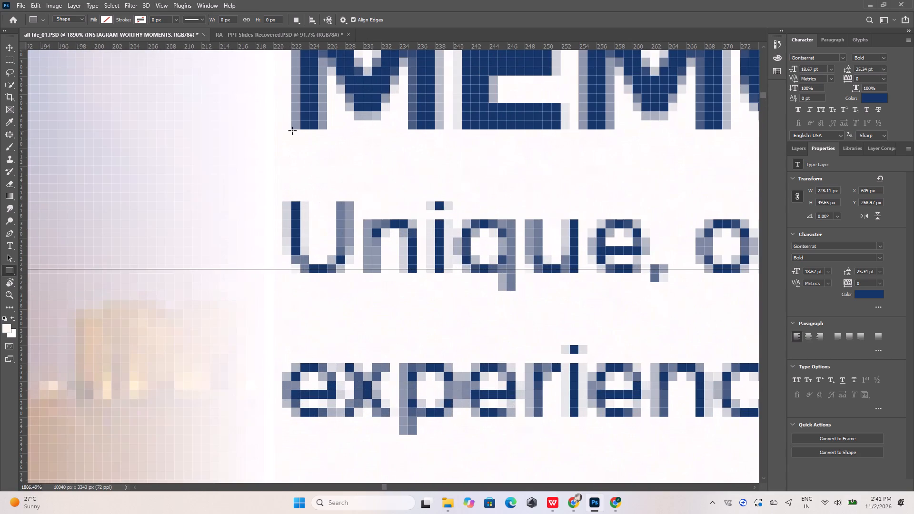
pyautogui.moveTo(292, 130); pyautogui.dragTo(323, 167)
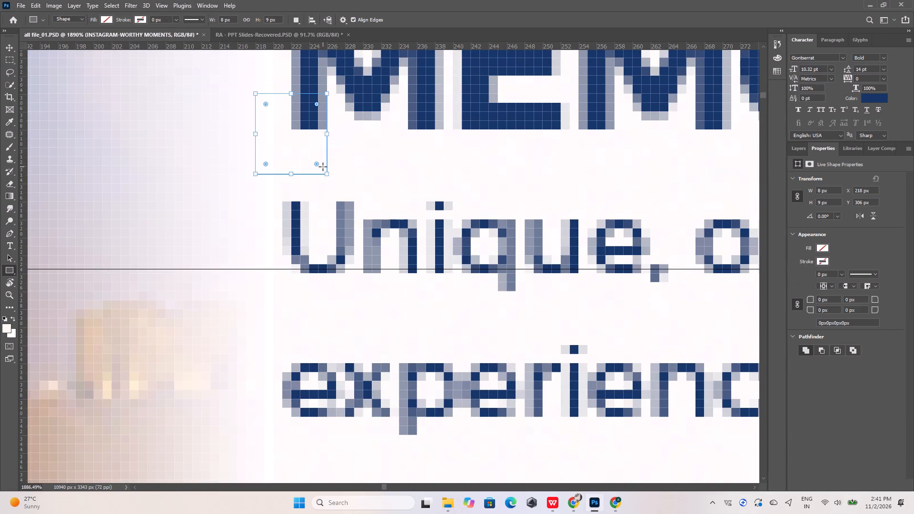
pyautogui.click(822, 251)
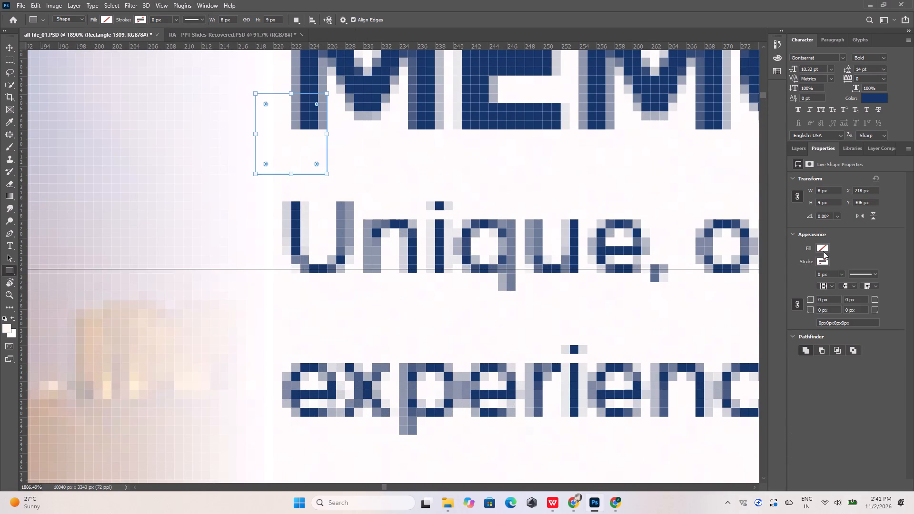
# Fill the small 8 × 9 px rectangle at the EXCLUSIVE MEMORIES heading with red.
pyautogui.click(808, 297)
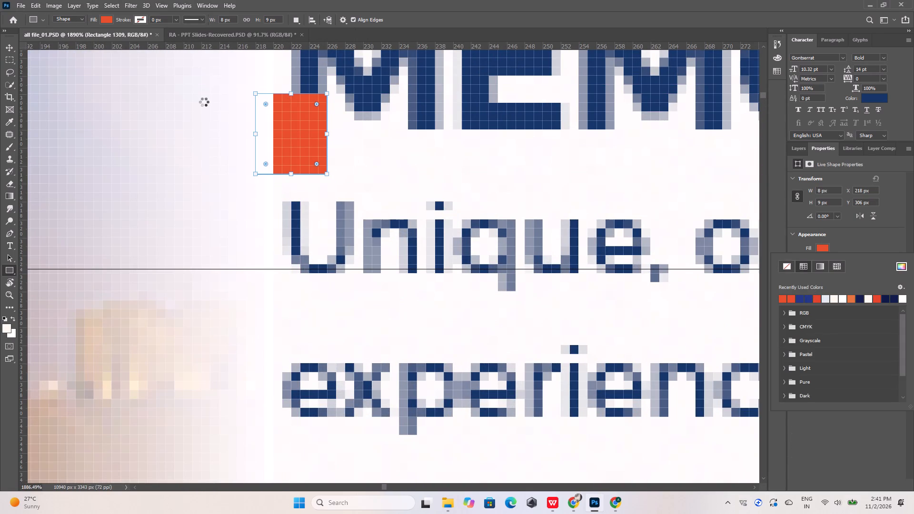
# Move the small red rectangle directly below MEMORIES at Y 310 px and shrink it to about 7.5 × 8.5 px to match the text gap.
pyautogui.click(10, 47)
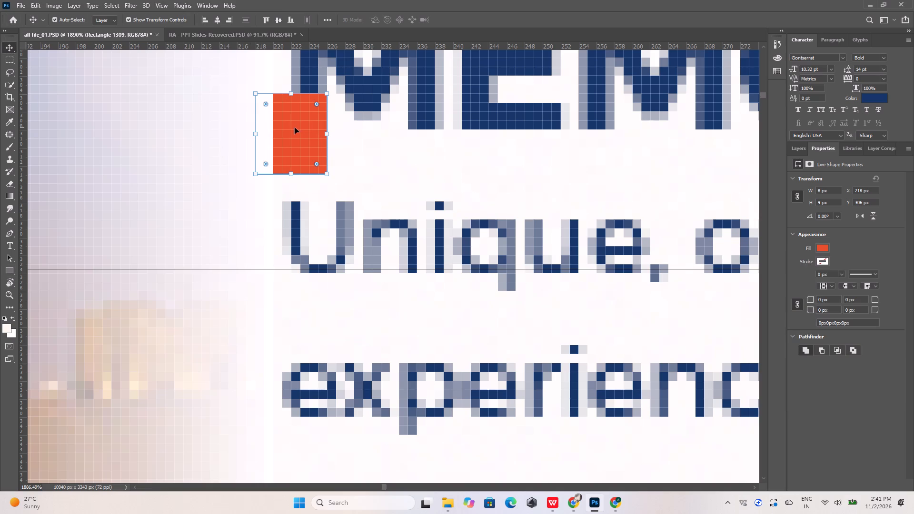
pyautogui.moveTo(298, 128); pyautogui.dragTo(326, 163)
pyautogui.click(318, 208)
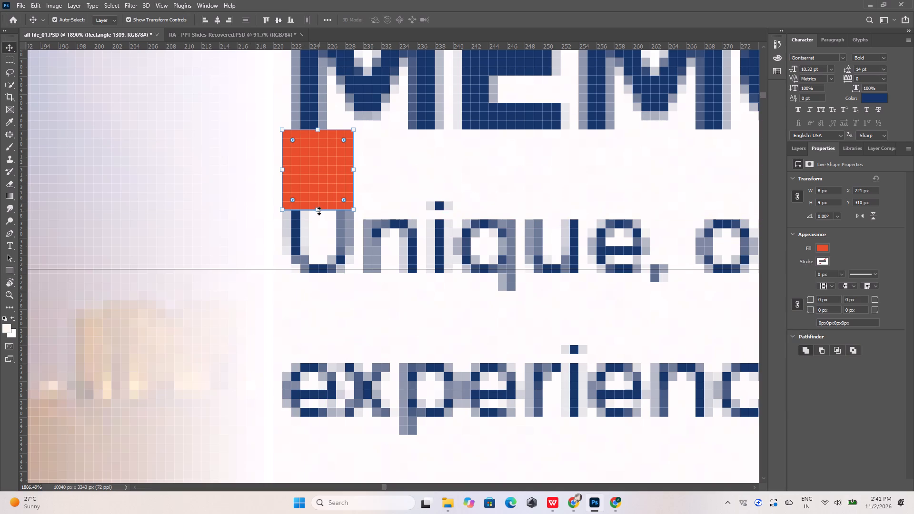
pyautogui.click(319, 211)
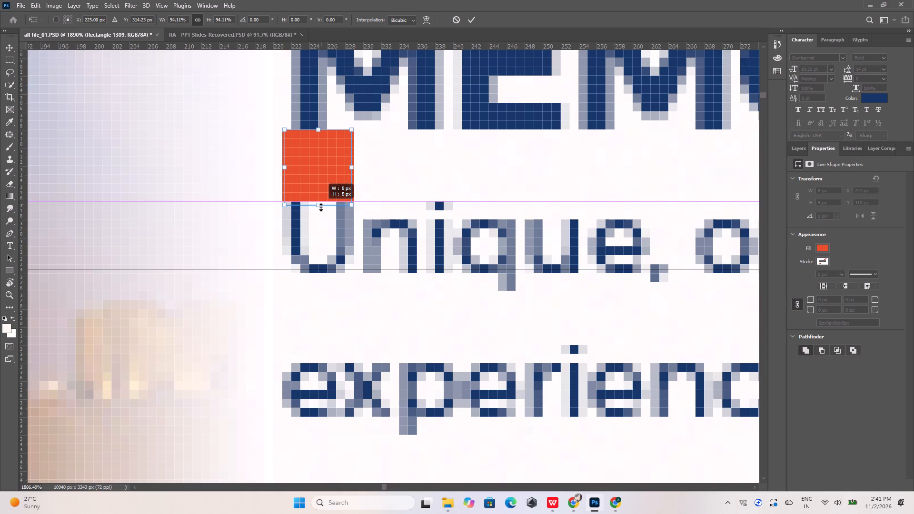
pyautogui.click(469, 21)
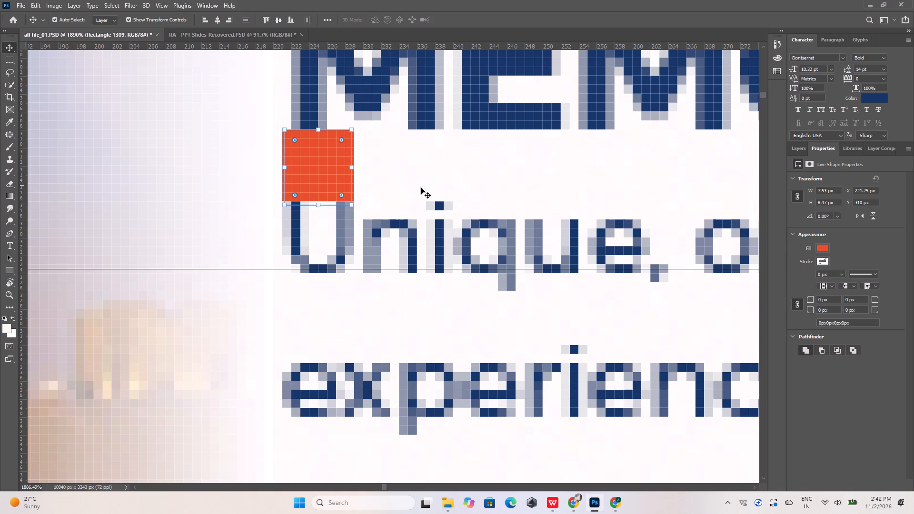
# Move the small red rectangle straight down to Y 464 px so its top edge meets the bottom of the ACTIVITIES heading.
pyautogui.scroll(-6, 421, 188)
pyautogui.keyDown('alt'); pyautogui.scroll(-20, 407, 181); pyautogui.keyUp('alt')
pyautogui.keyDown('alt'); pyautogui.scroll(-4, 407, 181); pyautogui.keyUp('alt')
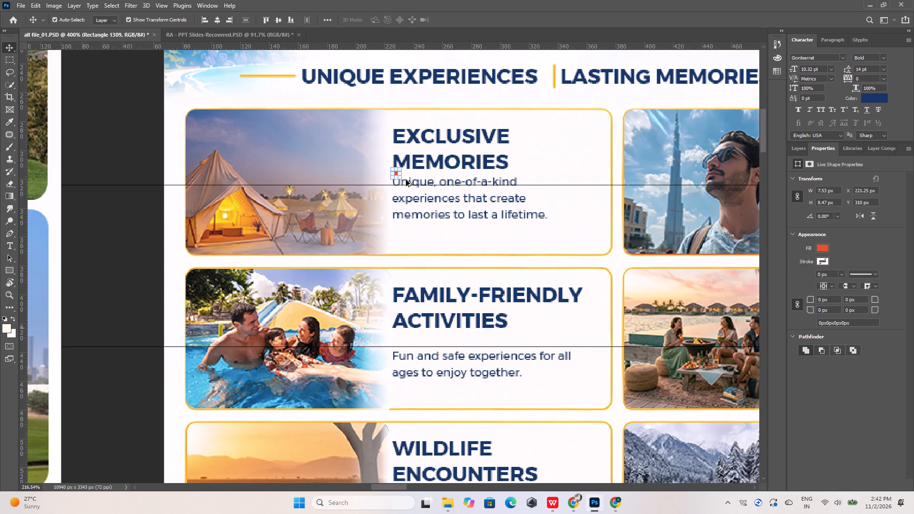
pyautogui.hotkey('shift', 'Down')
pyautogui.hotkey('shift', 'Down')
pyautogui.hotkey('shift', 'Down')
pyautogui.hotkey('shift', 'Down')
pyautogui.hotkey('shift', 'Down')
pyautogui.hotkey('shift', 'Down')
pyautogui.hotkey('shift', 'Down')
pyautogui.hotkey('shift', 'Down')
pyautogui.hotkey('shift', 'Down')
pyautogui.hotkey('shift', 'Down')
pyautogui.hotkey('shift', 'Down')
pyautogui.hotkey('shift', 'Down')
pyautogui.hotkey('shift', 'Down')
pyautogui.hotkey('shift', 'Down')
pyautogui.hotkey('shift', 'Down')
pyautogui.hotkey('shift', 'Down')
pyautogui.hotkey('shift', 'Down')
pyautogui.hotkey('shift', 'Down')
pyautogui.hotkey('shift', 'Down')
pyautogui.hotkey('shift', 'Down')
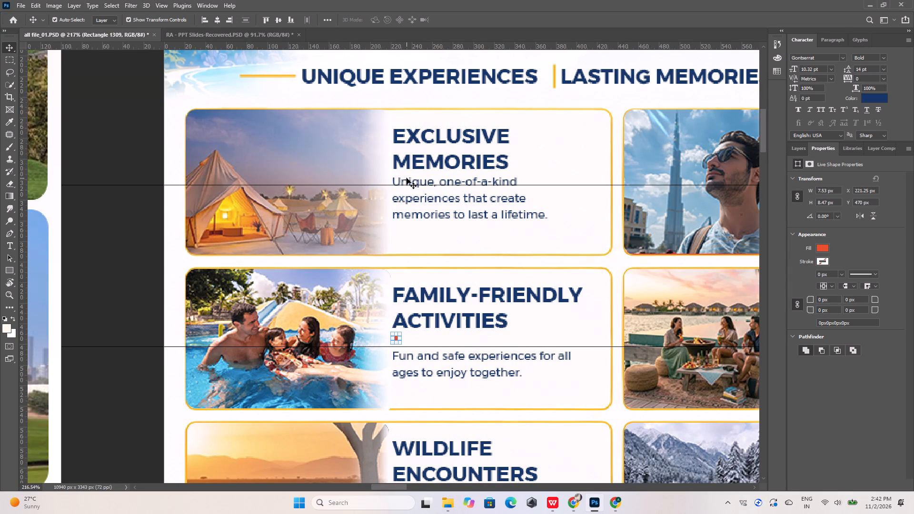
pyautogui.hotkey('shift', 'Up')
pyautogui.keyDown('alt'); pyautogui.scroll(8, 397, 322); pyautogui.keyUp('alt')
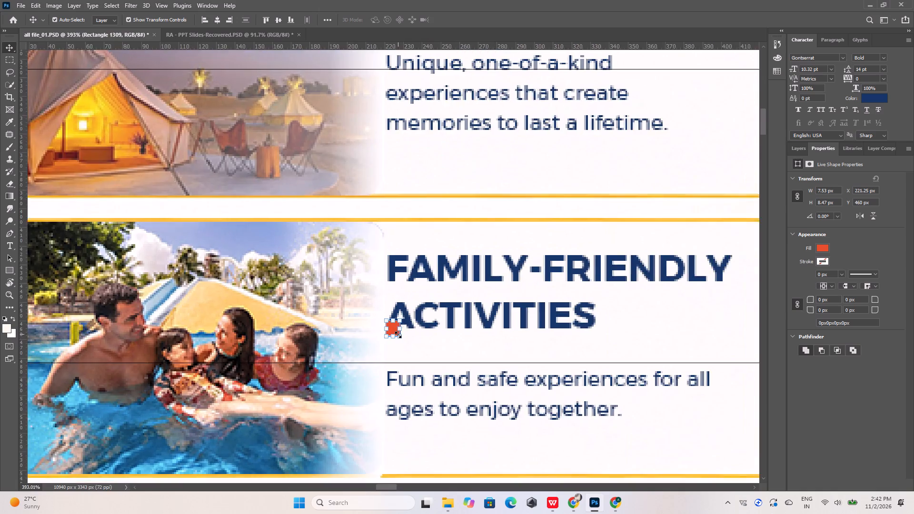
pyautogui.keyDown('alt'); pyautogui.scroll(15, 398, 335); pyautogui.keyUp('alt')
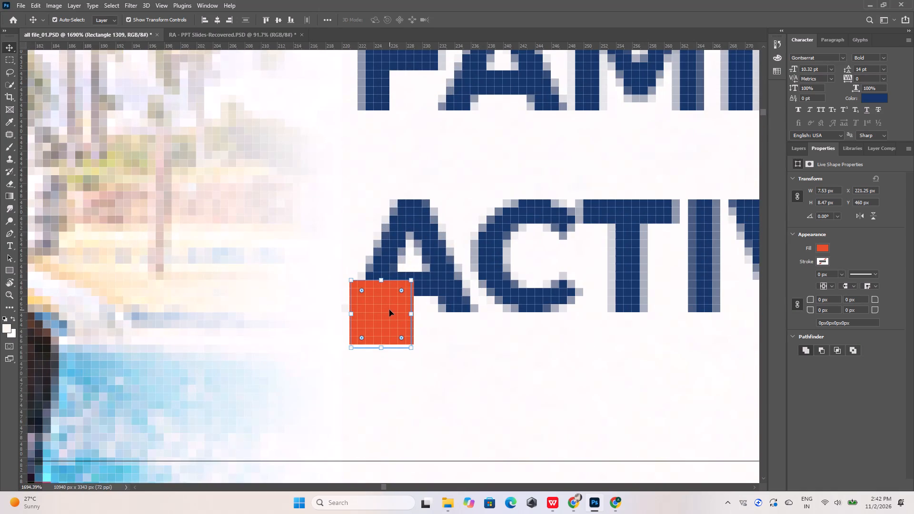
pyautogui.press('Down')
pyautogui.press('Down')
pyautogui.press('Down')
pyautogui.press('Down')
pyautogui.press('Down')
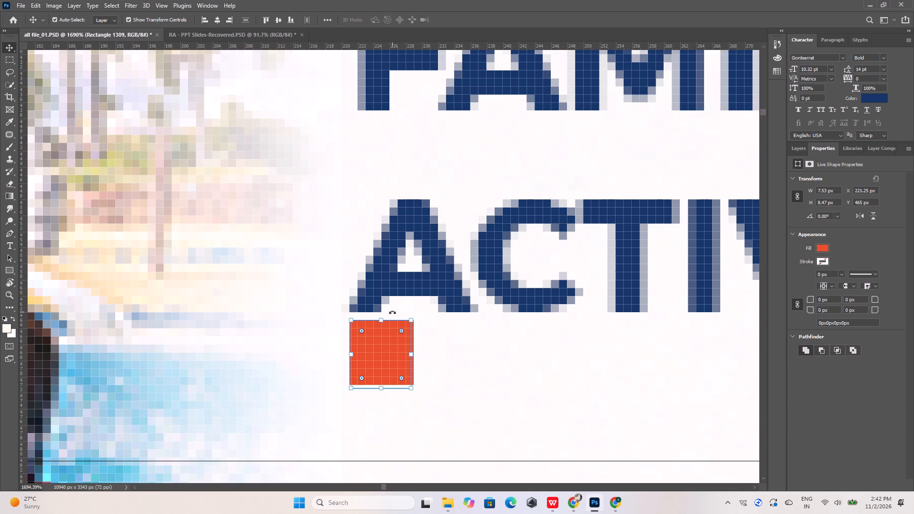
pyautogui.press('Up')
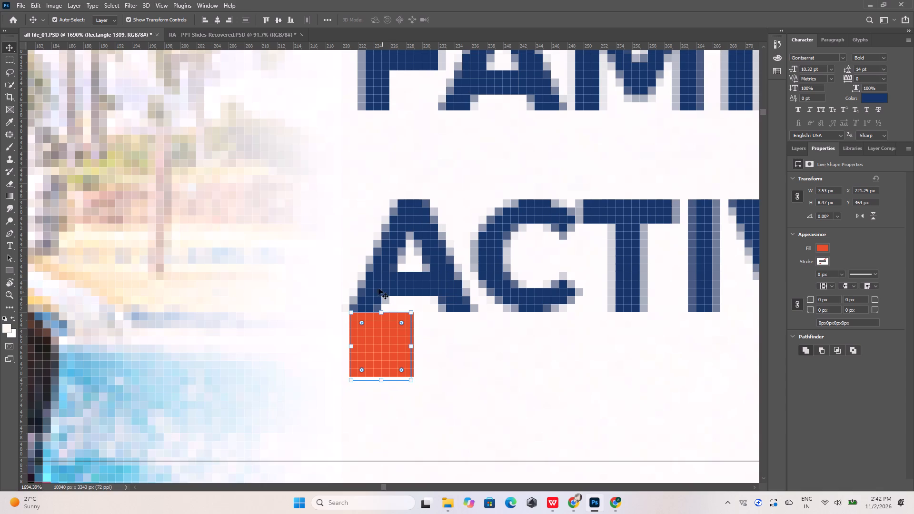
# Place a horizontal guide at the bottom edge of the small red rectangle below the ACTIVITIES heading.
pyautogui.moveTo(369, 46); pyautogui.dragTo(366, 353)
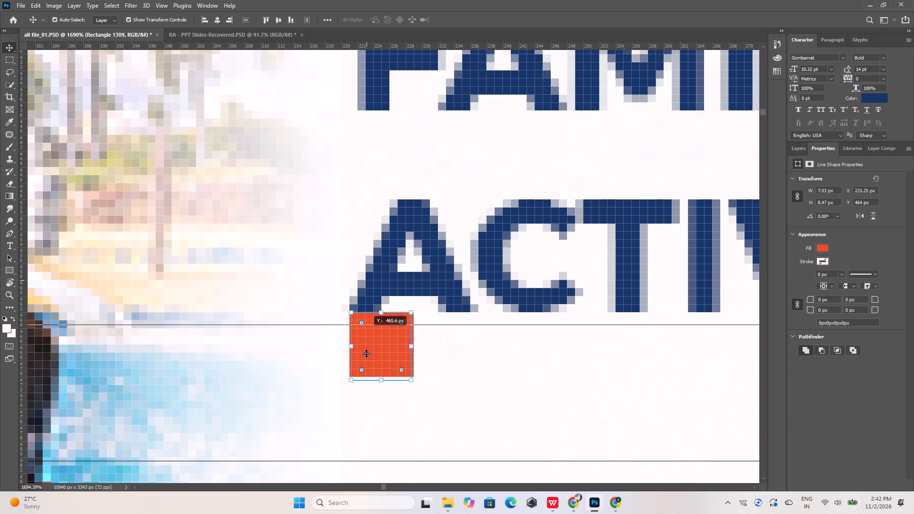
pyautogui.moveTo(366, 353); pyautogui.dragTo(370, 380)
# Move the FAMILY-FRIENDLY ACTIVITIES, LUXURY EXPERIENCES and ADVENTURE BEYOND CITY TOURS descriptions together up 12 px to Y 475 px, between the heading and guide spacing.
pyautogui.keyDown('alt'); pyautogui.scroll(-20, 350, 331); pyautogui.keyUp('alt')
pyautogui.keyDown('alt'); pyautogui.scroll(-1, 350, 331); pyautogui.keyUp('alt')
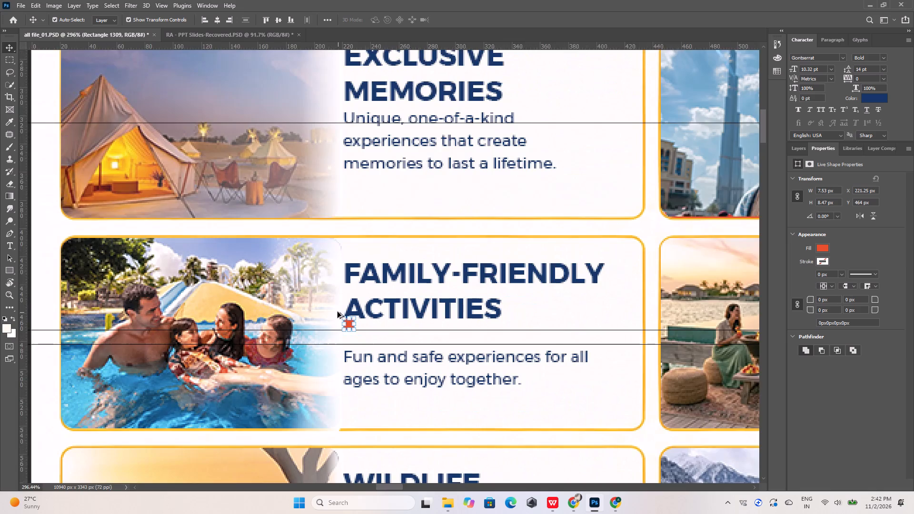
pyautogui.keyDown('alt'); pyautogui.scroll(-5, 338, 312); pyautogui.keyUp('alt')
pyautogui.click(448, 338)
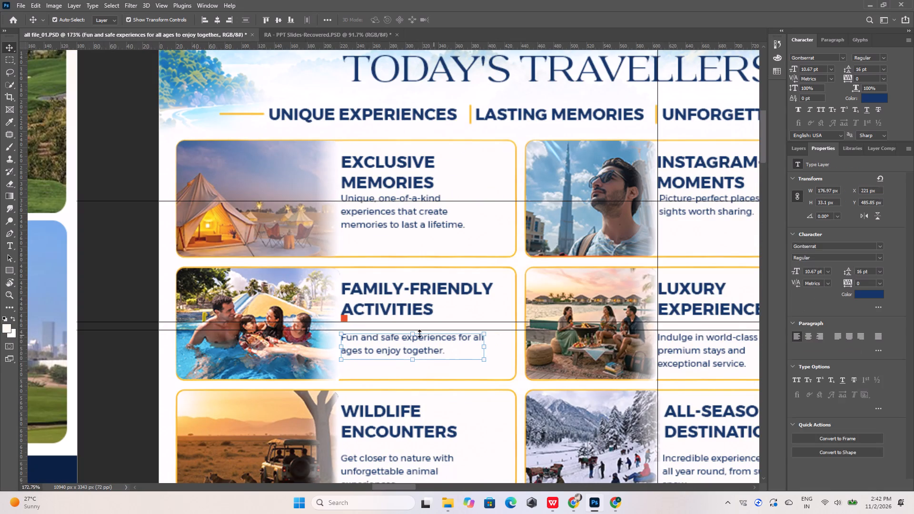
pyautogui.keyDown('alt'); pyautogui.scroll(-6, 291, 322); pyautogui.keyUp('alt')
pyautogui.keyDown('alt'); pyautogui.scroll(10, 551, 351); pyautogui.keyUp('alt')
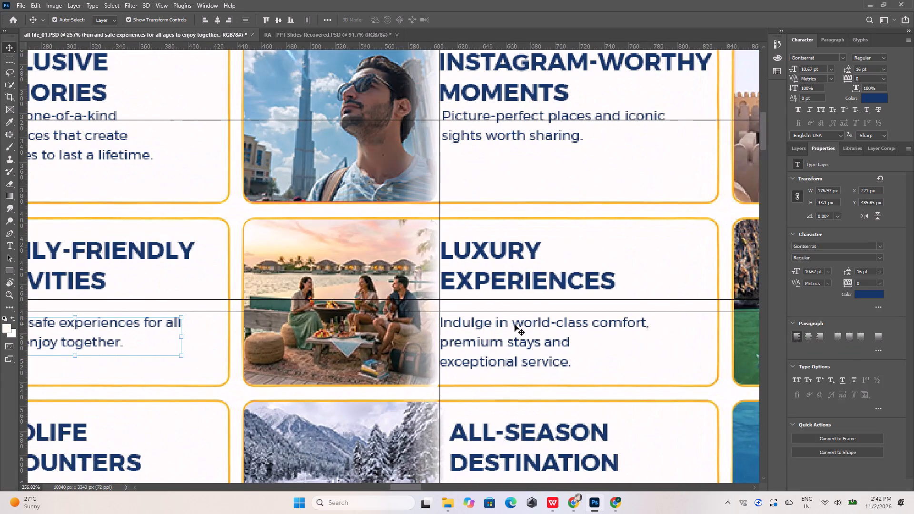
pyautogui.keyDown('shift'); pyautogui.click(515, 324); pyautogui.keyUp('shift')
pyautogui.keyDown('alt'); pyautogui.scroll(-5, 400, 305); pyautogui.keyUp('alt')
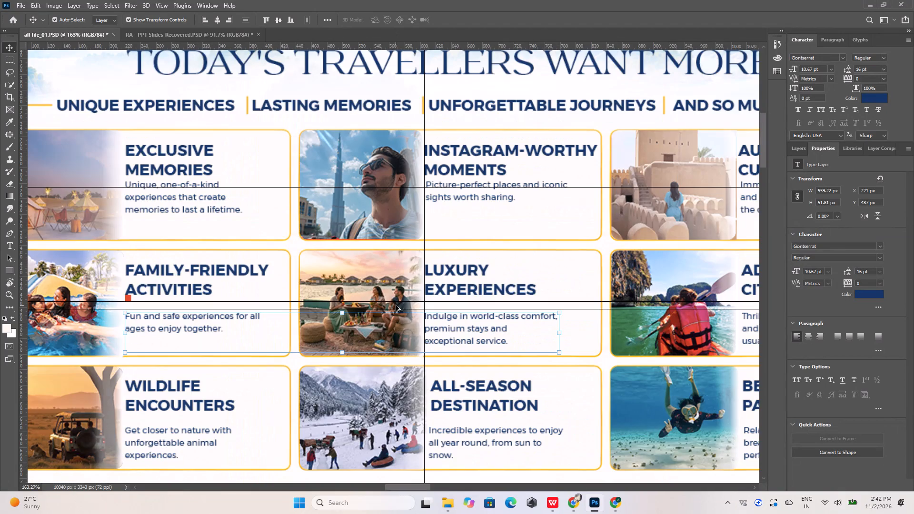
pyautogui.keyDown('alt'); pyautogui.scroll(-11, 396, 305); pyautogui.keyUp('alt')
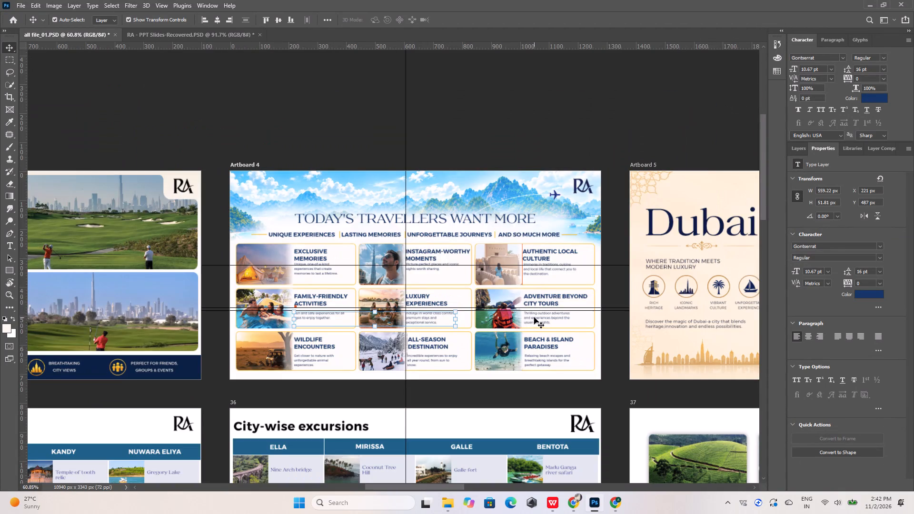
pyautogui.keyDown('shift'); pyautogui.click(535, 317); pyautogui.keyUp('shift')
pyautogui.keyDown('alt'); pyautogui.scroll(10, 317, 320); pyautogui.keyUp('alt')
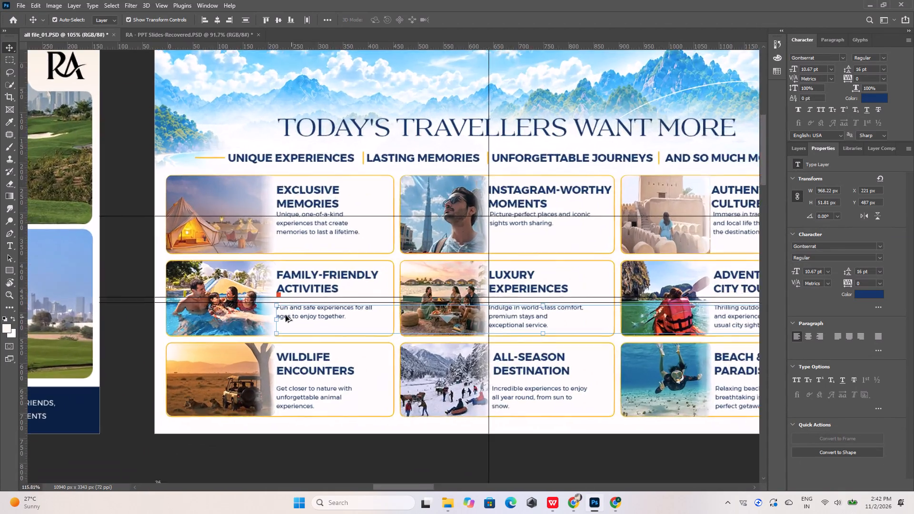
pyautogui.keyDown('alt'); pyautogui.scroll(15, 286, 316); pyautogui.keyUp('alt')
pyautogui.hotkey('shift', 'Up')
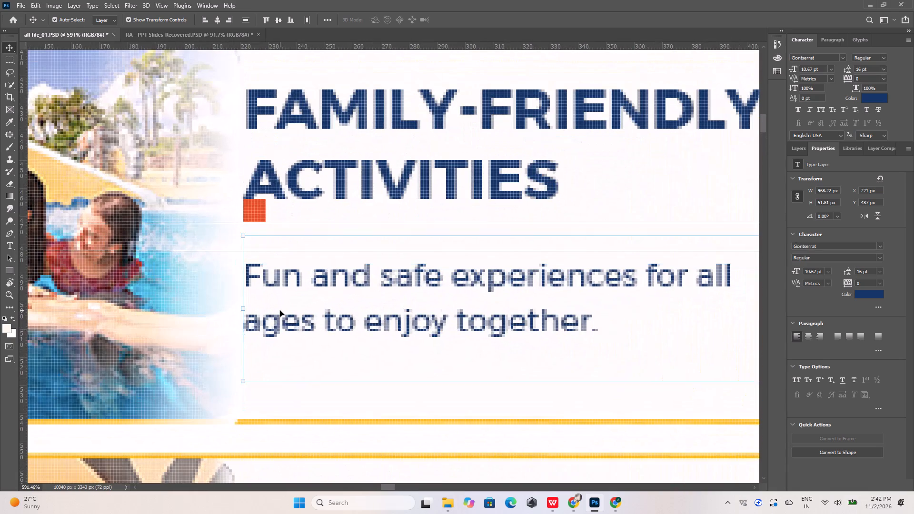
pyautogui.press('Up')
pyautogui.press('Up')
pyautogui.press('Up')
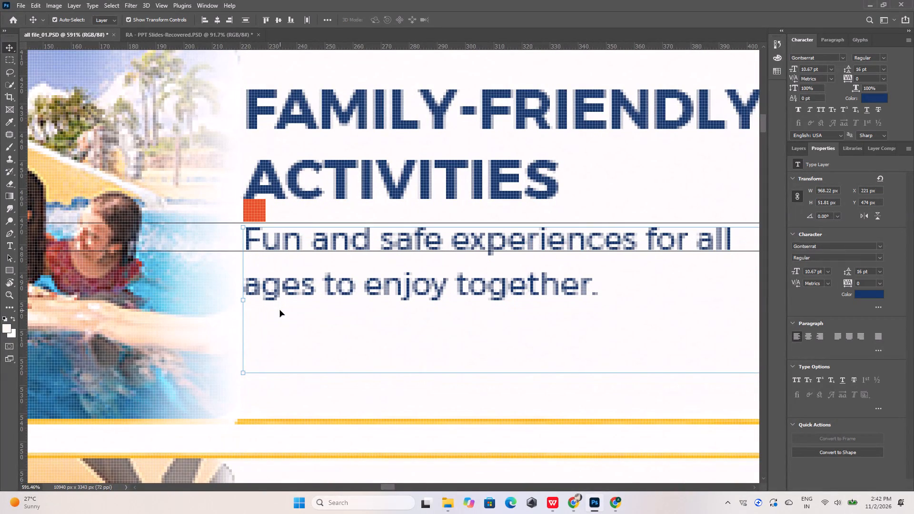
pyautogui.press('Down')
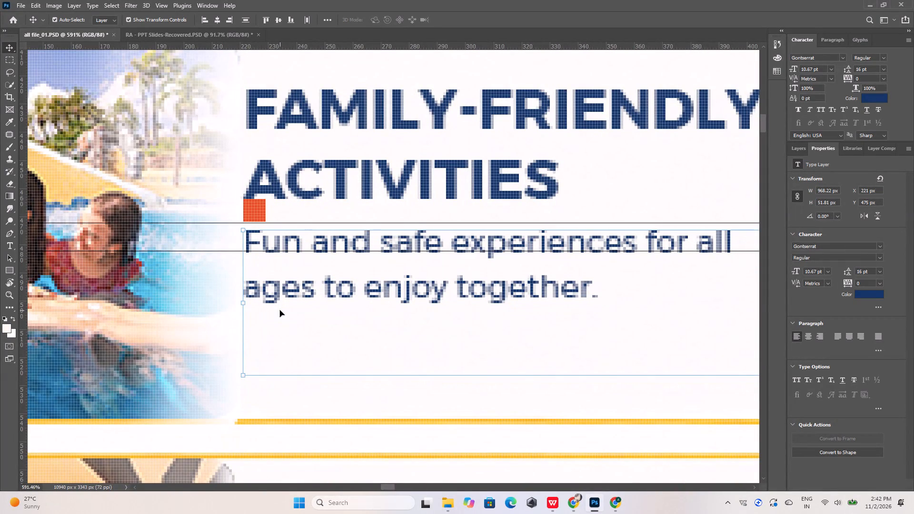
# Shift the LUXURY EXPERIENCES and ADVENTURE BEYOND CITY TOURS descriptions up 1 px to Y 474 px.
pyautogui.keyDown('alt'); pyautogui.scroll(6, 291, 322); pyautogui.keyUp('alt')
pyautogui.keyDown('alt'); pyautogui.scroll(14, 274, 206); pyautogui.keyUp('alt')
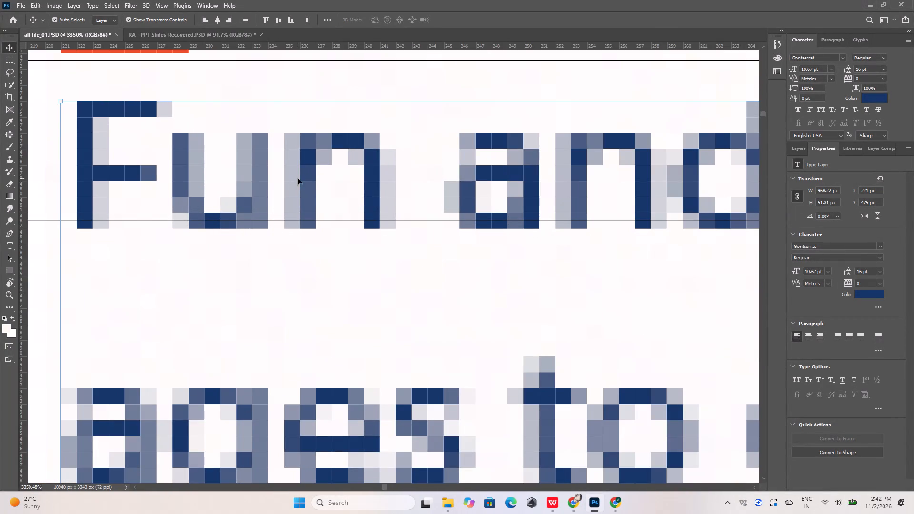
pyautogui.keyDown('shift'); pyautogui.moveTo(308, 176); pyautogui.dragTo(308, 164); pyautogui.keyUp('shift')
pyautogui.moveTo(308, 169); pyautogui.dragTo(308, 159)
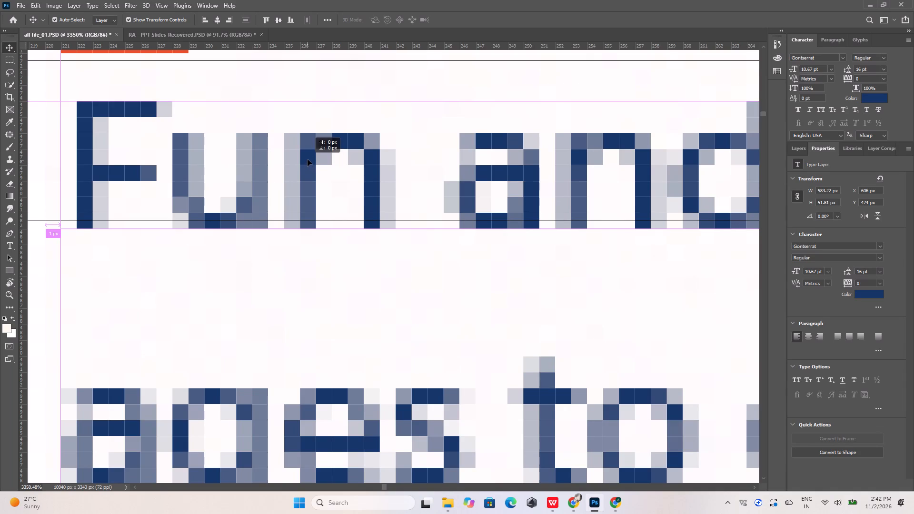
pyautogui.moveTo(308, 159); pyautogui.dragTo(308, 159)
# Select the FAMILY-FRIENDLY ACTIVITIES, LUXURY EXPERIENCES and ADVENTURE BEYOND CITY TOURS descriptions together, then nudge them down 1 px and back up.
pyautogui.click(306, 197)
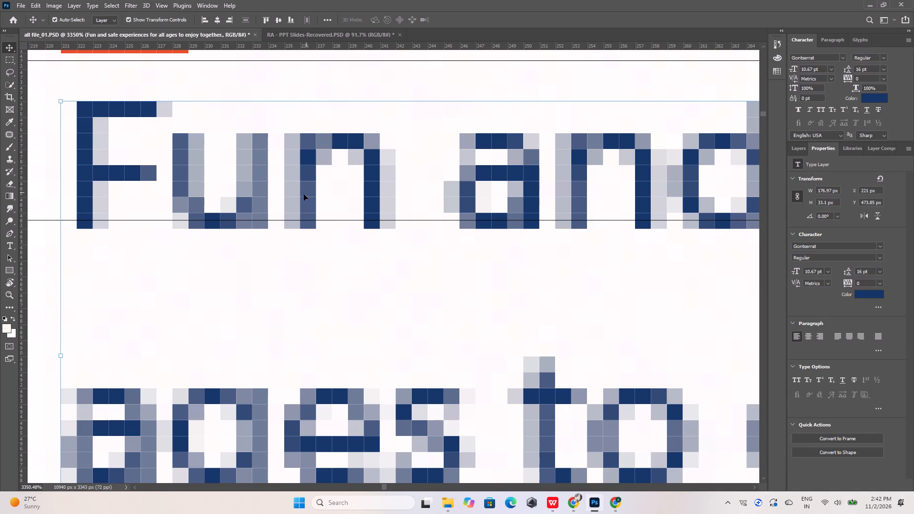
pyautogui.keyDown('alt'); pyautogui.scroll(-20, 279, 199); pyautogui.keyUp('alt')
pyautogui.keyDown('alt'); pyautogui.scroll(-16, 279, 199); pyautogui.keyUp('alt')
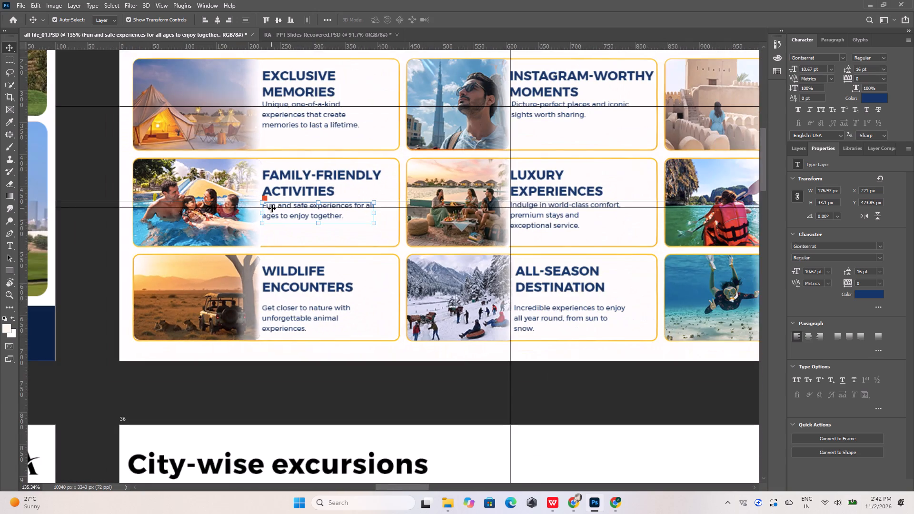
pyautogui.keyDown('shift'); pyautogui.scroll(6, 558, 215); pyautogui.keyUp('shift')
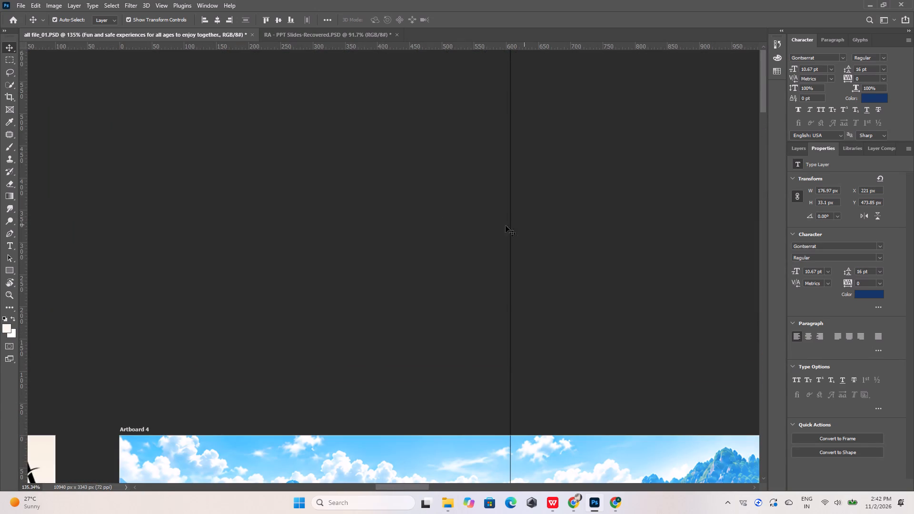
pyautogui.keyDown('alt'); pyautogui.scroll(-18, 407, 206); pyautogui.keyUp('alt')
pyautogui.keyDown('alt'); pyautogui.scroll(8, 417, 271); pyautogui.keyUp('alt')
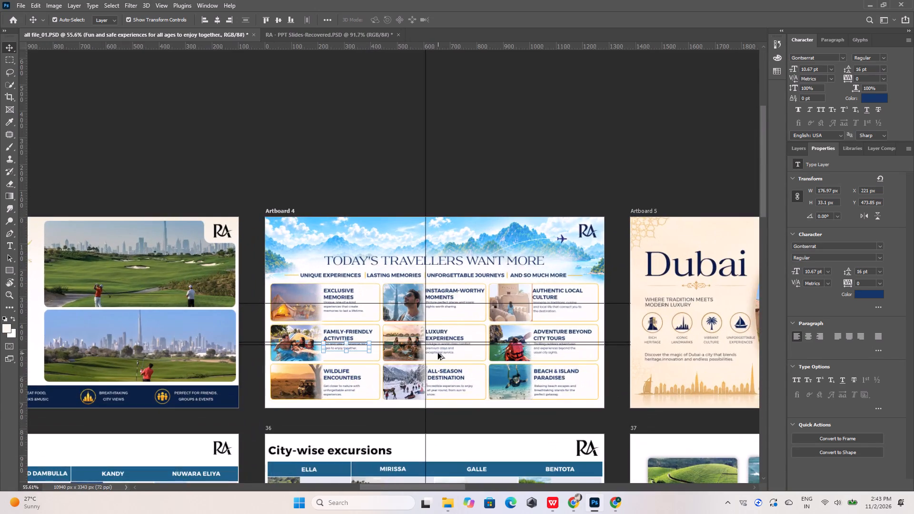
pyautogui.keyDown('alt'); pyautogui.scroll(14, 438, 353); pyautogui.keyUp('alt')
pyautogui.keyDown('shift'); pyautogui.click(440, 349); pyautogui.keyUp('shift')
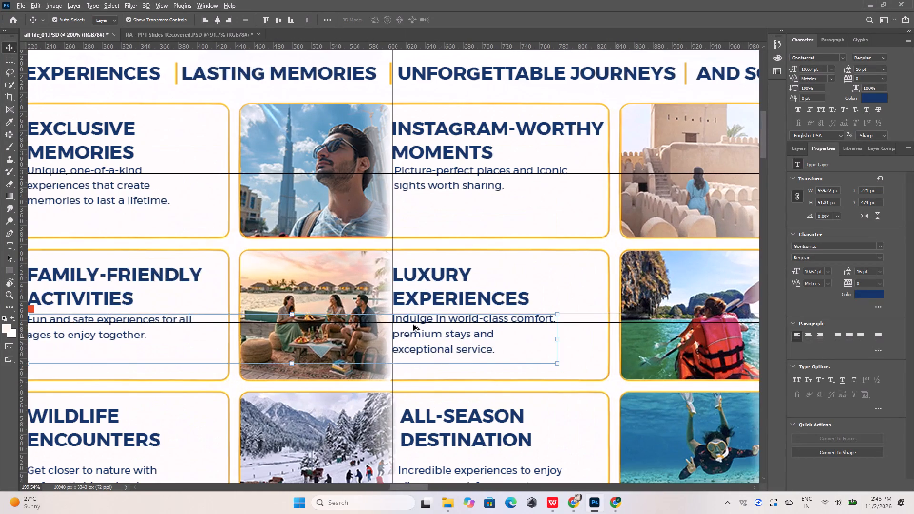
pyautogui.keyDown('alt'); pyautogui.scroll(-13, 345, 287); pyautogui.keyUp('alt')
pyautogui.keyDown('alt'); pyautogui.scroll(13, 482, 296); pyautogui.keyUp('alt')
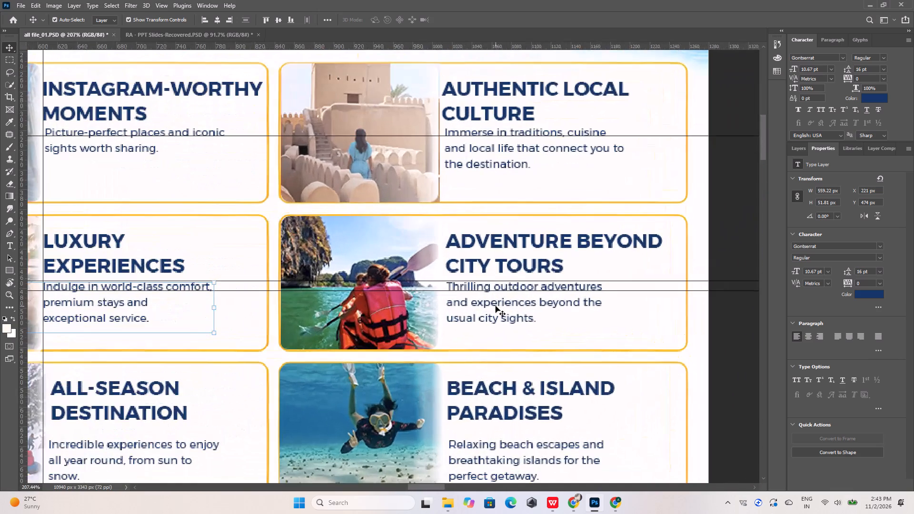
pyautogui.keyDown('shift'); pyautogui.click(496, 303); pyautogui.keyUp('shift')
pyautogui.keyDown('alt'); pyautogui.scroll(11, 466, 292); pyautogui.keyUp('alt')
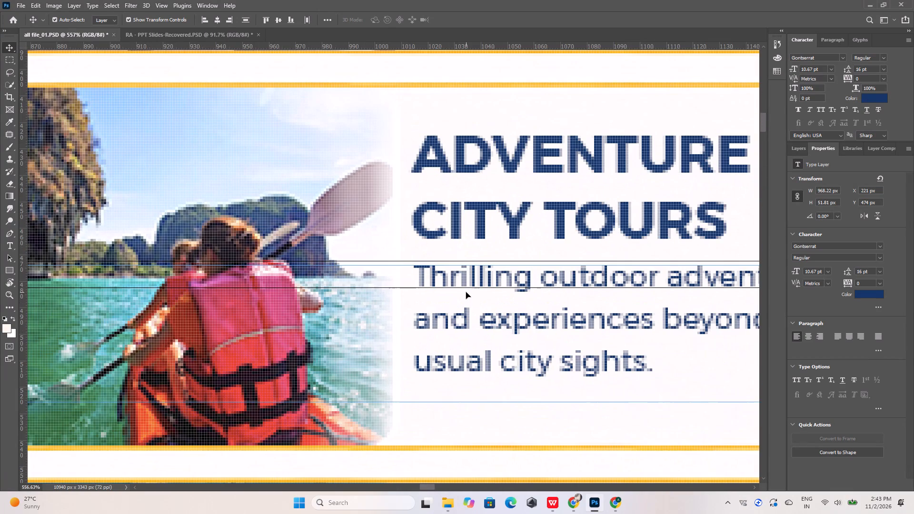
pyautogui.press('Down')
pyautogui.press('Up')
# Move only the ADVENTURE BEYOND CITY TOURS description down 1 px to Y 473.85 px.
pyautogui.click(476, 254)
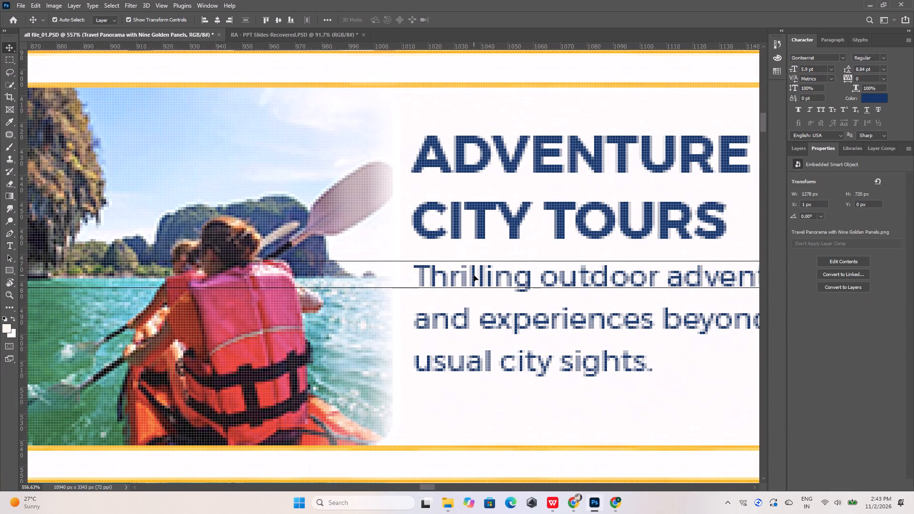
pyautogui.click(474, 275)
pyautogui.press('Down')
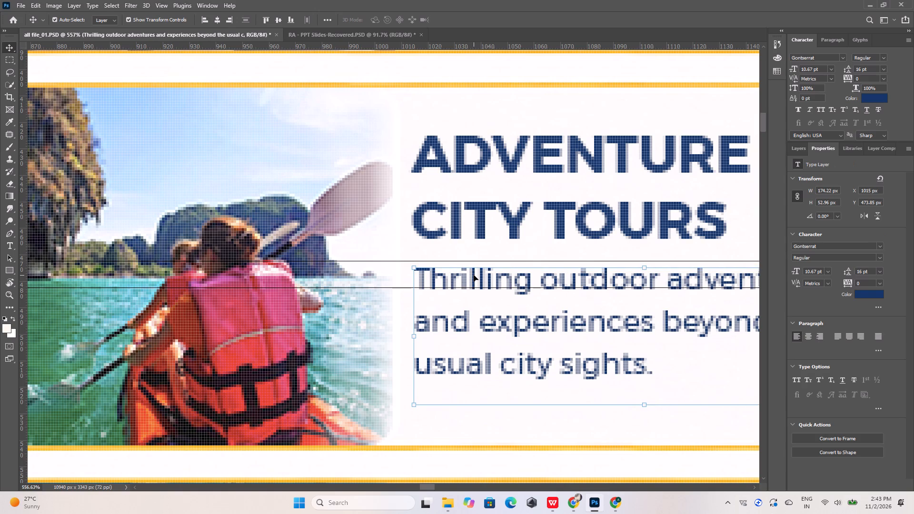
pyautogui.keyDown('alt'); pyautogui.scroll(16, 470, 281); pyautogui.keyUp('alt')
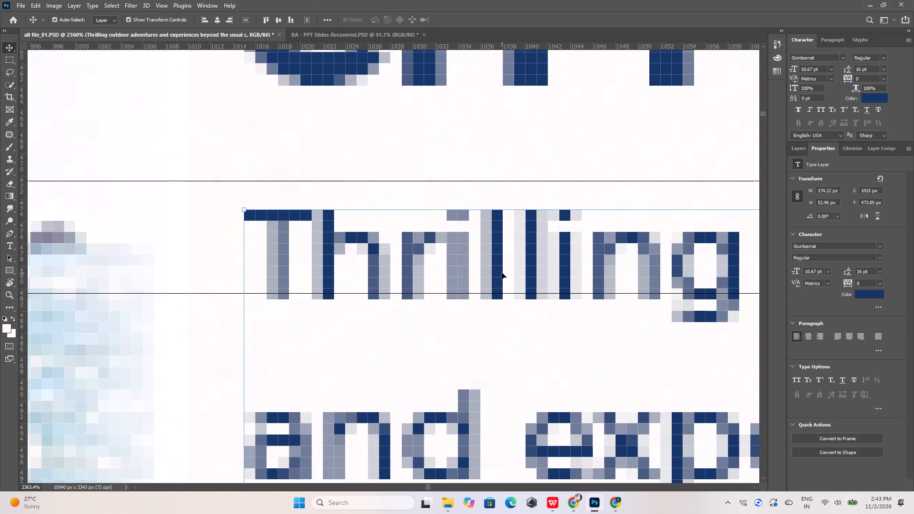
pyautogui.click(498, 272)
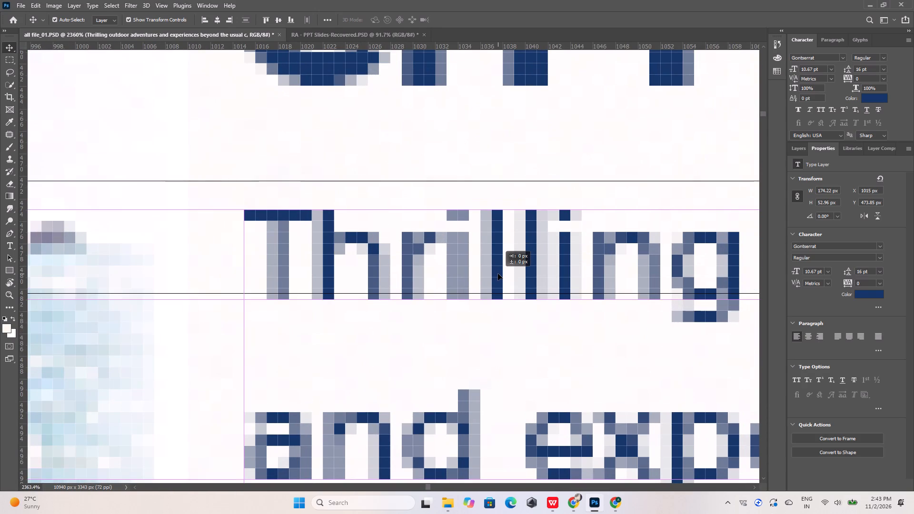
# Move the lower horizontal guide down to the bottom of the letters in the ADVENTURE BEYOND CITY TOURS description's first line.
pyautogui.keyDown('alt'); pyautogui.scroll(-13, 498, 274); pyautogui.keyUp('alt')
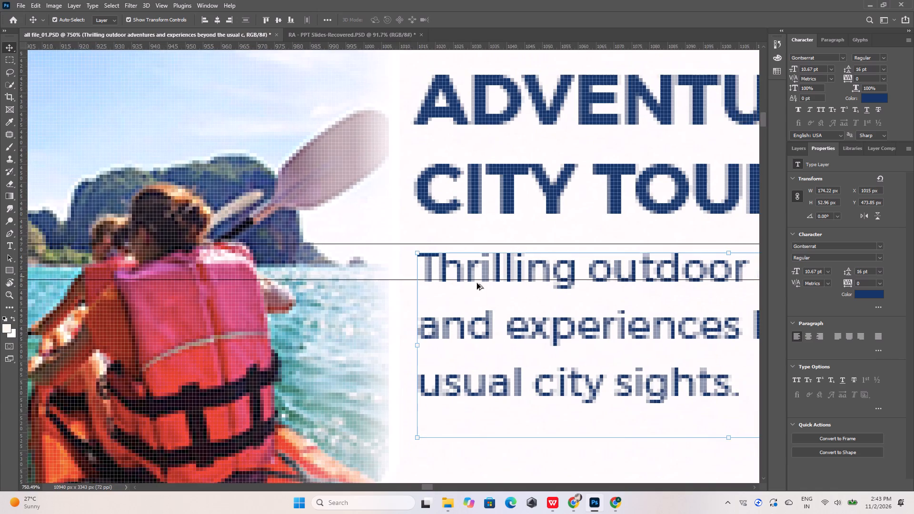
pyautogui.keyDown('alt'); pyautogui.scroll(10, 421, 288); pyautogui.keyUp('alt')
pyautogui.click(376, 270)
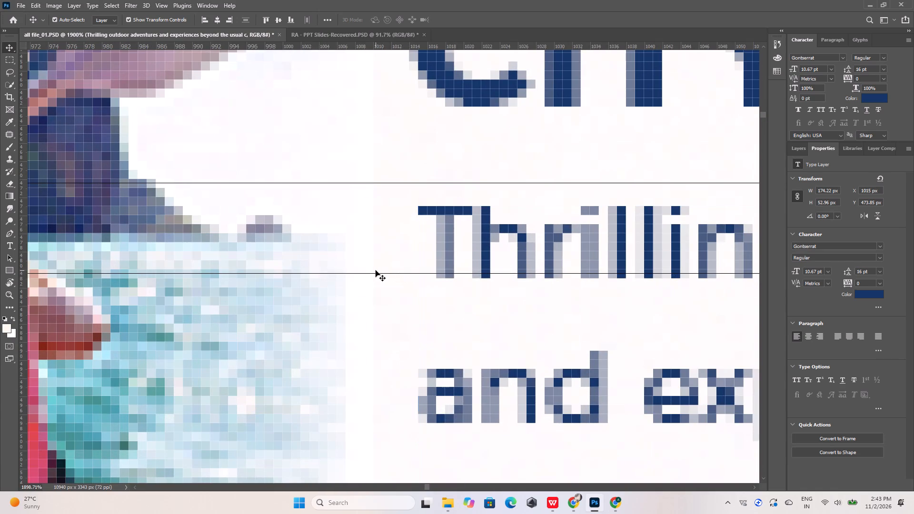
pyautogui.moveTo(381, 272); pyautogui.dragTo(383, 280)
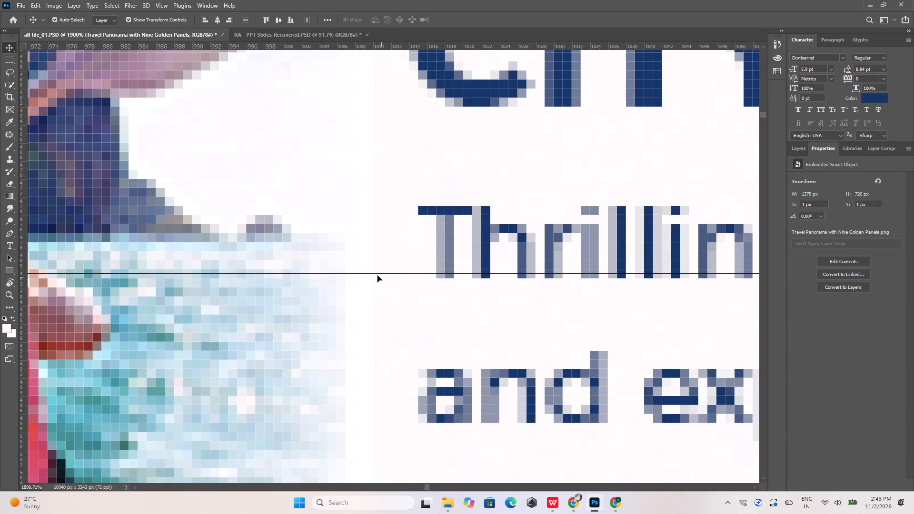
pyautogui.click(376, 272)
pyautogui.moveTo(370, 274); pyautogui.dragTo(370, 290)
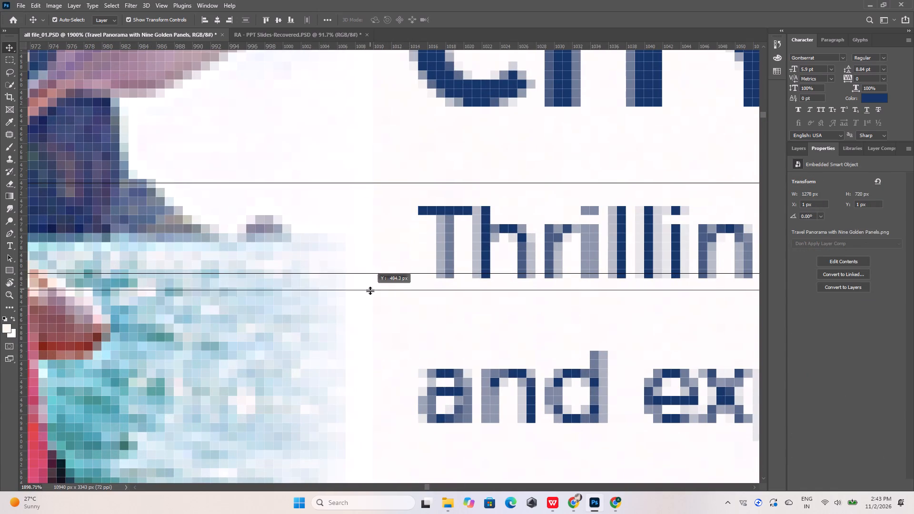
pyautogui.moveTo(370, 290); pyautogui.dragTo(375, 278)
# Move the LUXURY EXPERIENCES description down 1 px to Y 473.85 px so its first line sits on the lower guide.
pyautogui.keyDown('alt'); pyautogui.scroll(-10, 398, 288); pyautogui.keyUp('alt')
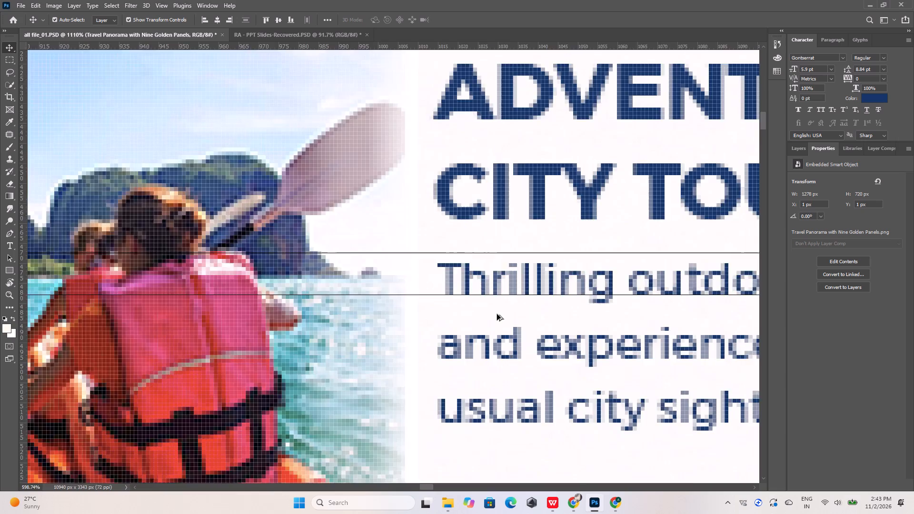
pyautogui.keyDown('alt'); pyautogui.scroll(-20, 497, 314); pyautogui.keyUp('alt')
pyautogui.keyDown('alt'); pyautogui.scroll(-8, 497, 314); pyautogui.keyUp('alt')
pyautogui.keyDown('alt'); pyautogui.scroll(7, 344, 291); pyautogui.keyUp('alt')
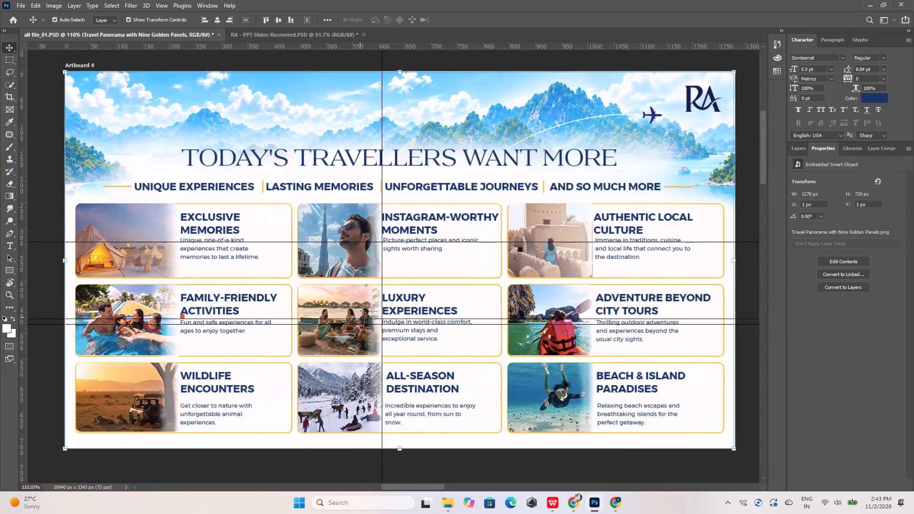
pyautogui.keyDown('alt'); pyautogui.scroll(20, 364, 319); pyautogui.keyUp('alt')
pyautogui.keyDown('alt'); pyautogui.scroll(5, 364, 319); pyautogui.keyUp('alt')
pyautogui.click(435, 273)
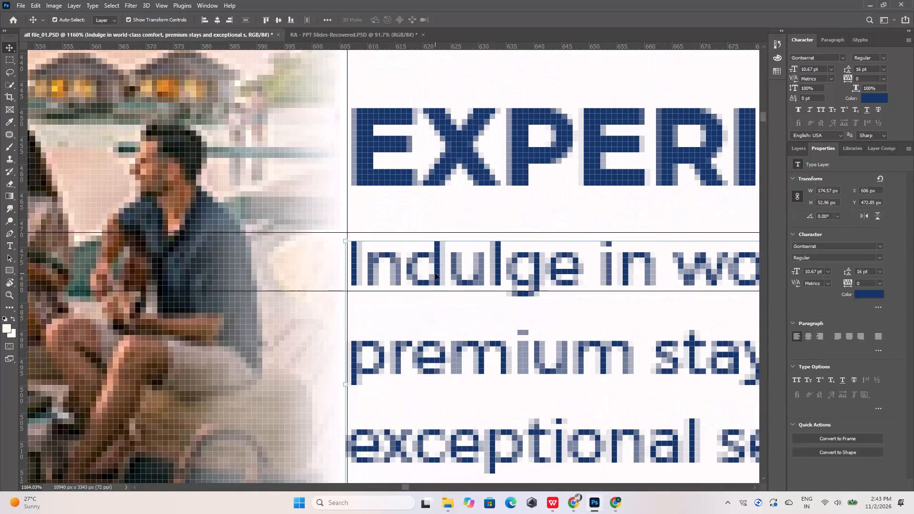
pyautogui.press('Down')
# Set the leading of the EXCLUSIVE MEMORIES description to 14 pt.
pyautogui.keyDown('alt'); pyautogui.scroll(-3, 437, 274); pyautogui.keyUp('alt')
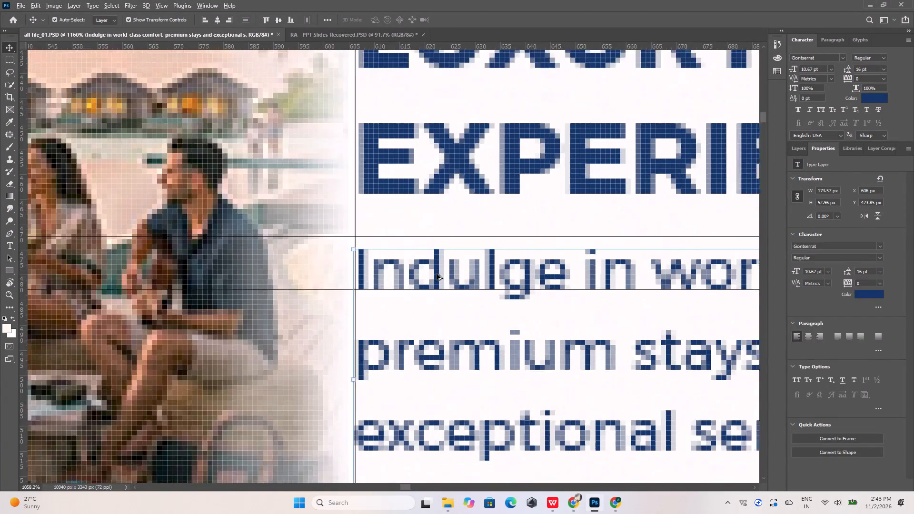
pyautogui.keyDown('alt'); pyautogui.scroll(-20, 437, 274); pyautogui.keyUp('alt')
pyautogui.keyDown('alt'); pyautogui.scroll(-1, 437, 274); pyautogui.keyUp('alt')
pyautogui.keyDown('alt'); pyautogui.scroll(11, 185, 283); pyautogui.keyUp('alt')
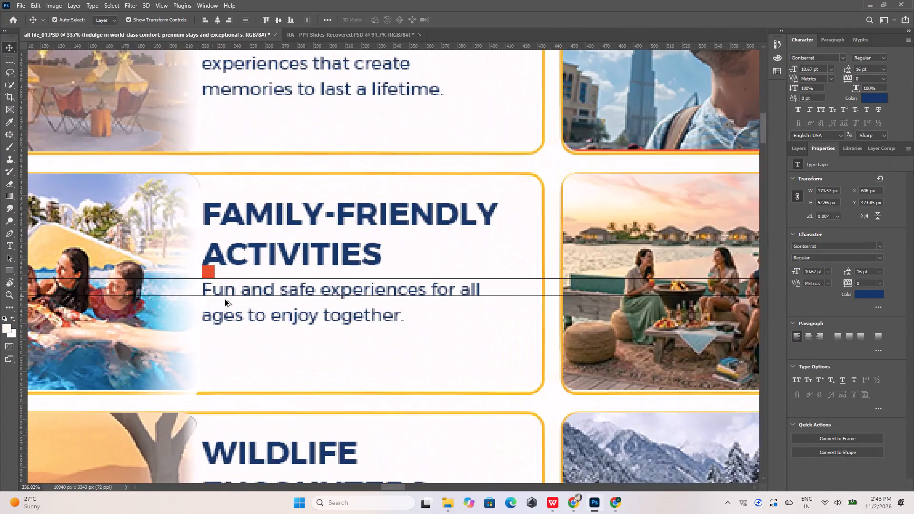
pyautogui.keyDown('alt'); pyautogui.scroll(9, 225, 300); pyautogui.keyUp('alt')
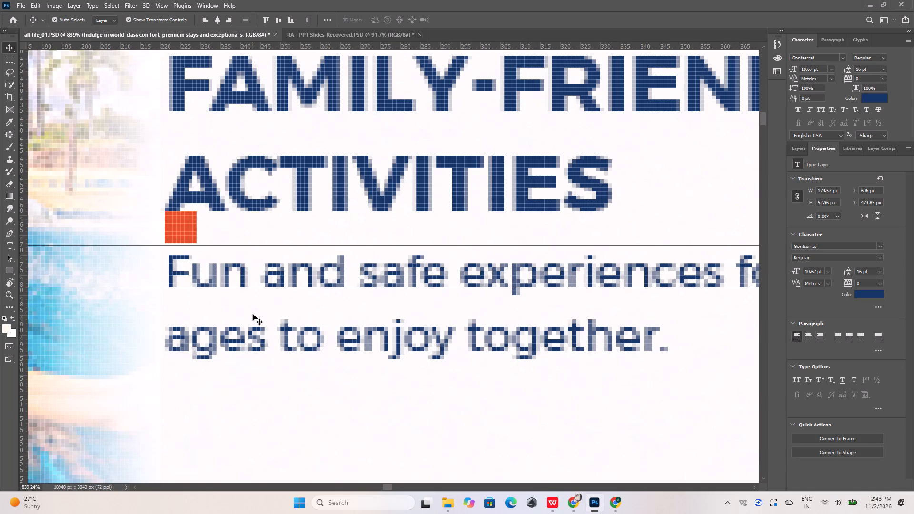
pyautogui.keyDown('alt'); pyautogui.scroll(-17, 253, 314); pyautogui.keyUp('alt')
pyautogui.click(287, 182)
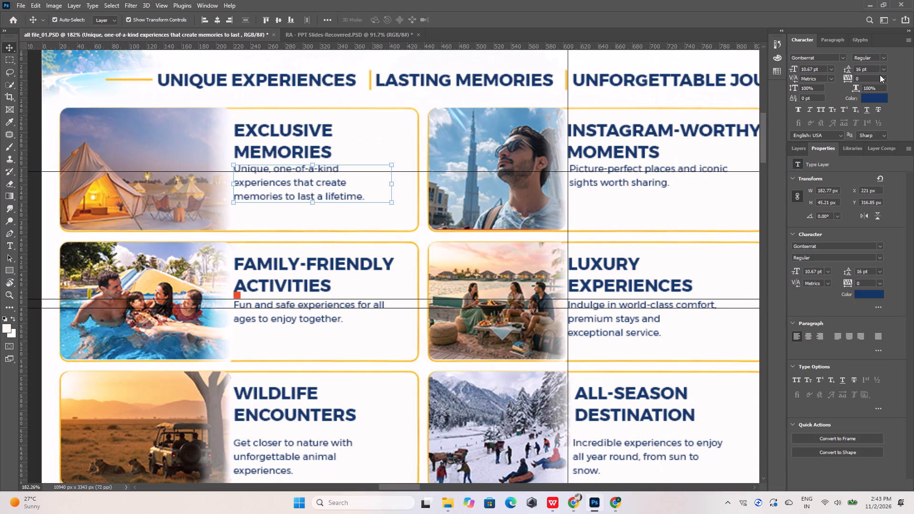
pyautogui.moveTo(874, 68); pyautogui.dragTo(843, 68)
pyautogui.press('1')
pyautogui.press('4')
pyautogui.press('Return')
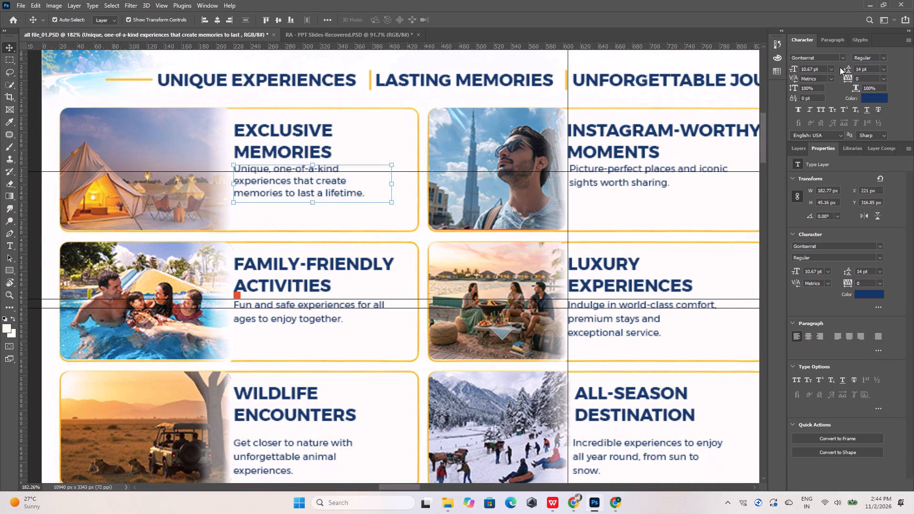
# Set the leading of the INSTAGRAM-WORTHY MOMENTS description to 14 pt.
pyautogui.click(598, 183)
pyautogui.moveTo(871, 67); pyautogui.dragTo(859, 71)
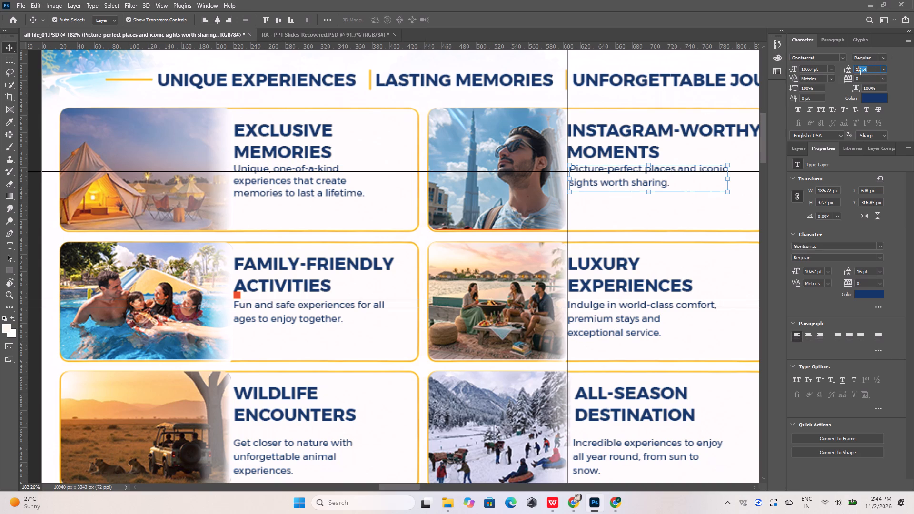
pyautogui.moveTo(859, 71); pyautogui.dragTo(847, 72)
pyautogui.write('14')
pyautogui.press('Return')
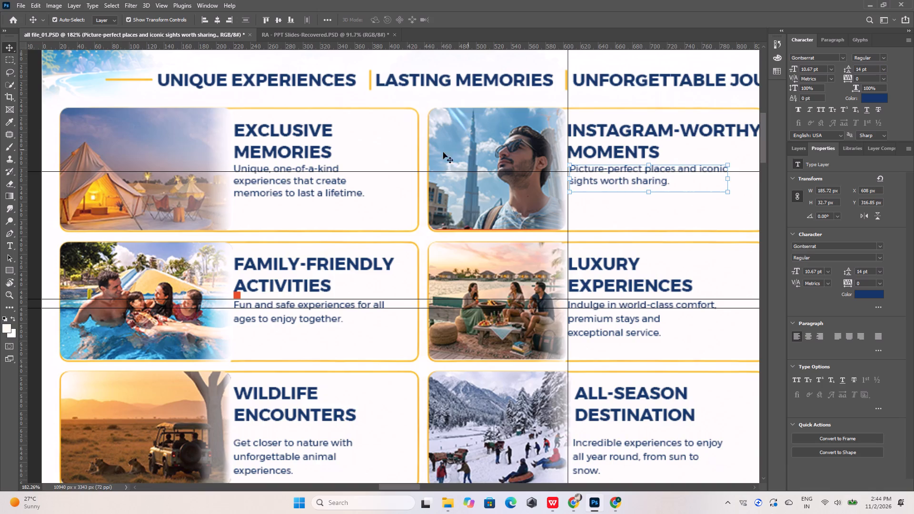
# Set the leading of the AUTHENTIC LOCAL CULTURE description and all six descriptions in the middle and bottom card rows to 14 pt.
pyautogui.keyDown('alt'); pyautogui.scroll(-12, 373, 143); pyautogui.keyUp('alt')
pyautogui.click(586, 158)
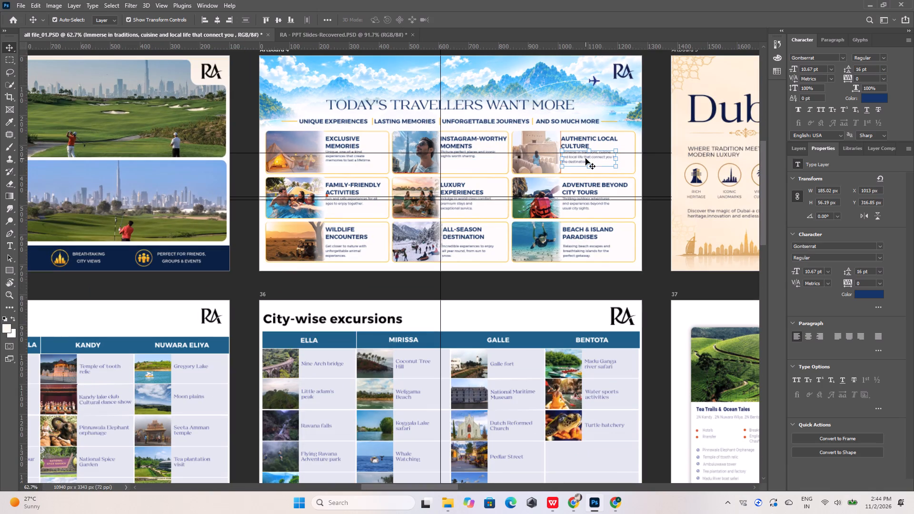
pyautogui.keyDown('alt'); pyautogui.scroll(7, 578, 209); pyautogui.keyUp('alt')
pyautogui.keyDown('shift'); pyautogui.click(578, 209); pyautogui.keyUp('shift')
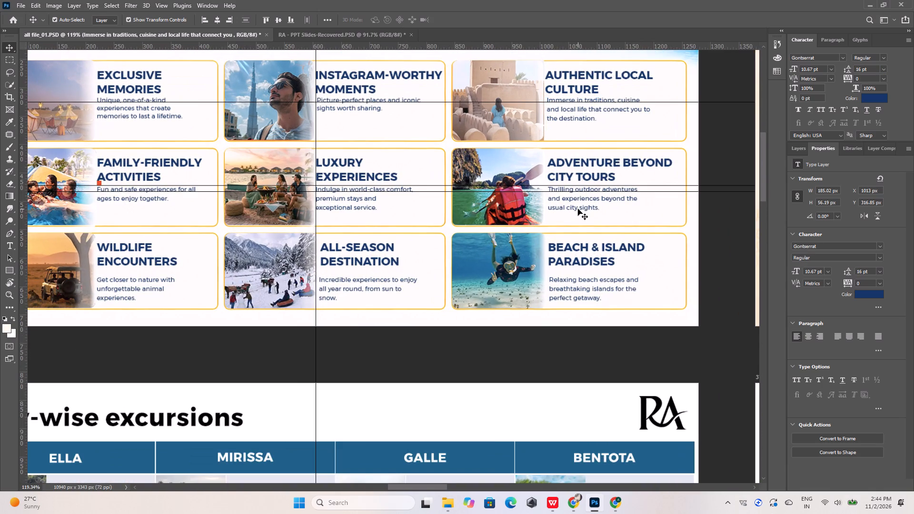
pyautogui.keyDown('shift'); pyautogui.click(586, 279); pyautogui.keyUp('shift')
pyautogui.keyDown('shift'); pyautogui.click(383, 279); pyautogui.keyUp('shift')
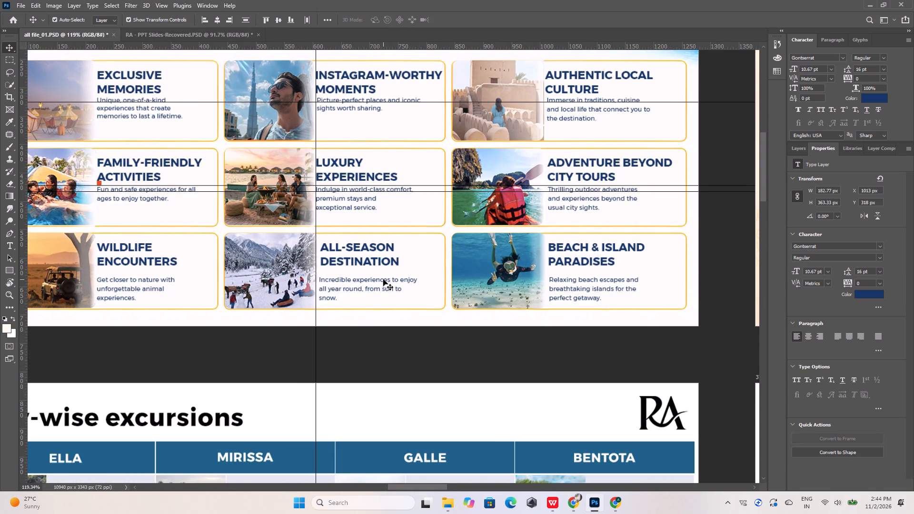
pyautogui.keyDown('shift'); pyautogui.click(364, 208); pyautogui.keyUp('shift')
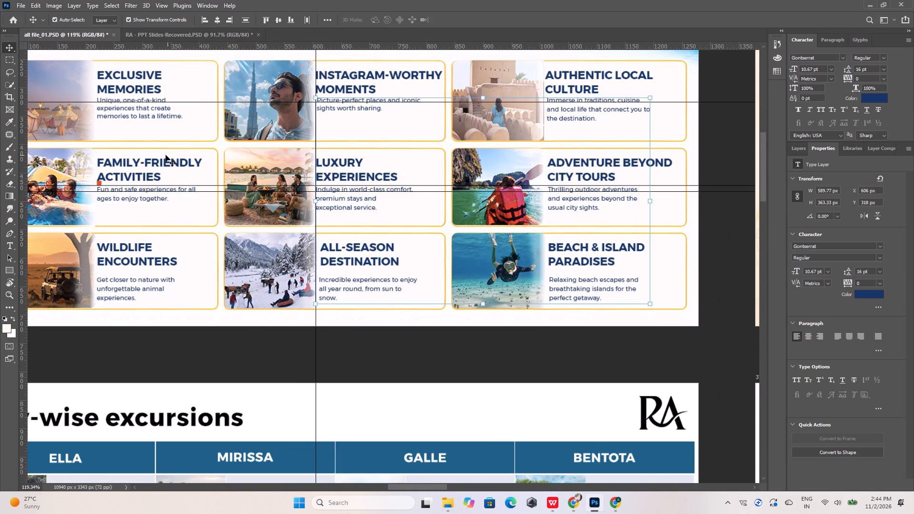
pyautogui.keyDown('shift'); pyautogui.click(160, 198); pyautogui.keyUp('shift')
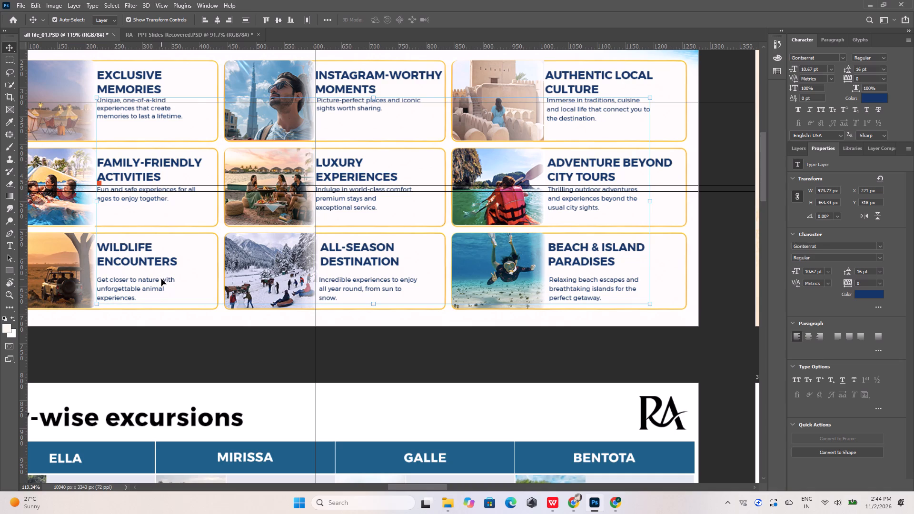
pyautogui.keyDown('shift'); pyautogui.click(161, 279); pyautogui.keyUp('shift')
pyautogui.moveTo(875, 70); pyautogui.dragTo(867, 68)
pyautogui.moveTo(867, 68); pyautogui.dragTo(849, 67)
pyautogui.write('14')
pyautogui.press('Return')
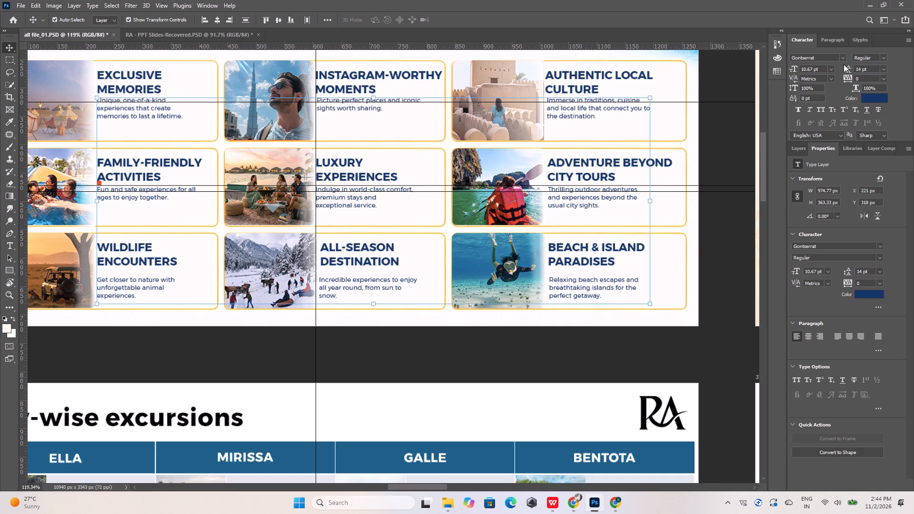
# Check the leading of the INSTAGRAM-WORTHY MOMENTS, AUTHENTIC LOCAL CULTURE and ADVENTURE BEYOND CITY TOURS descriptions and review the whole slide.
pyautogui.click(364, 119)
pyautogui.click(358, 109)
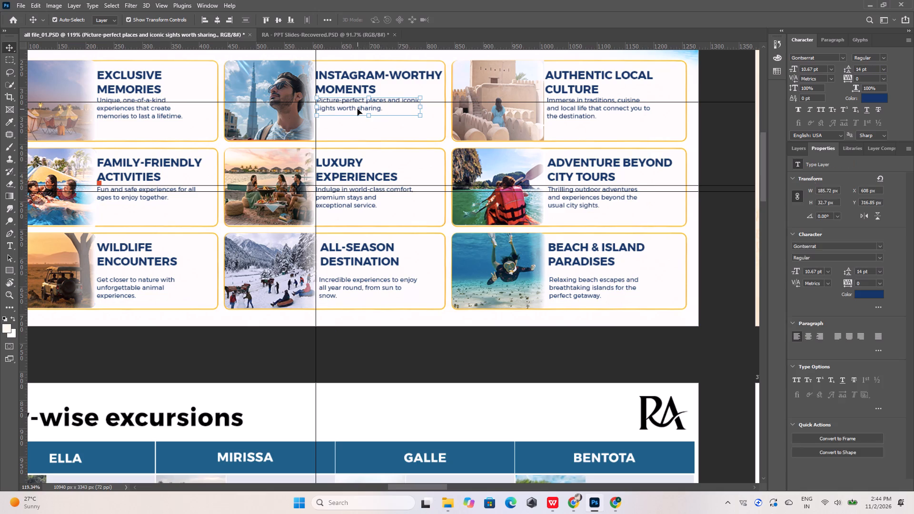
pyautogui.click(560, 115)
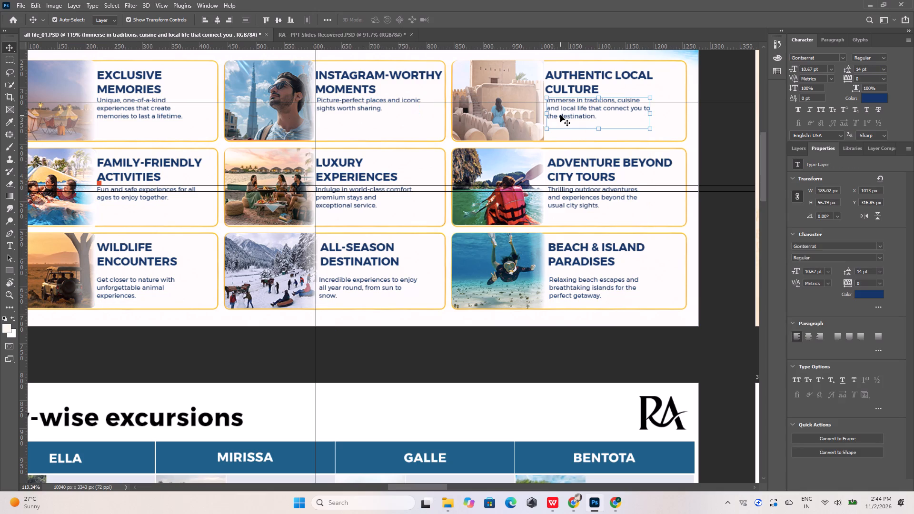
pyautogui.click(570, 206)
pyautogui.keyDown('alt'); pyautogui.scroll(-3, 561, 204); pyautogui.keyUp('alt')
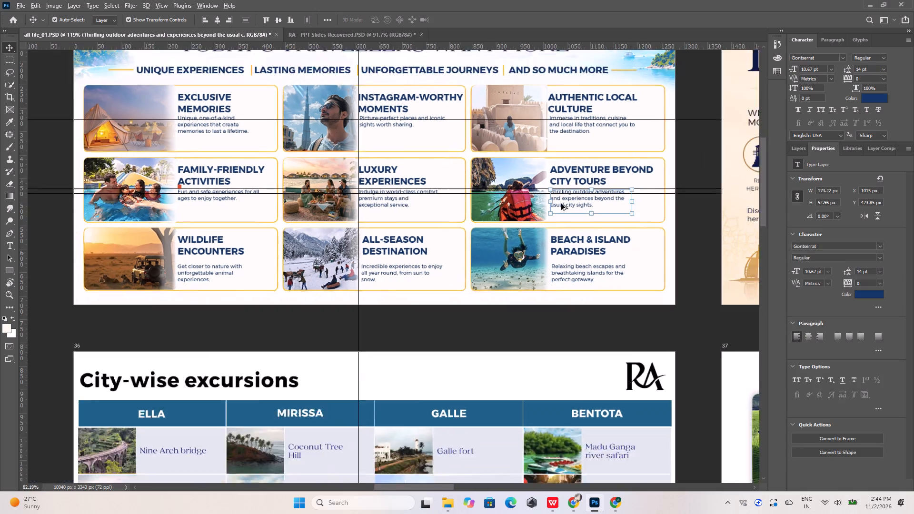
pyautogui.keyDown('alt'); pyautogui.scroll(-6, 561, 204); pyautogui.keyUp('alt')
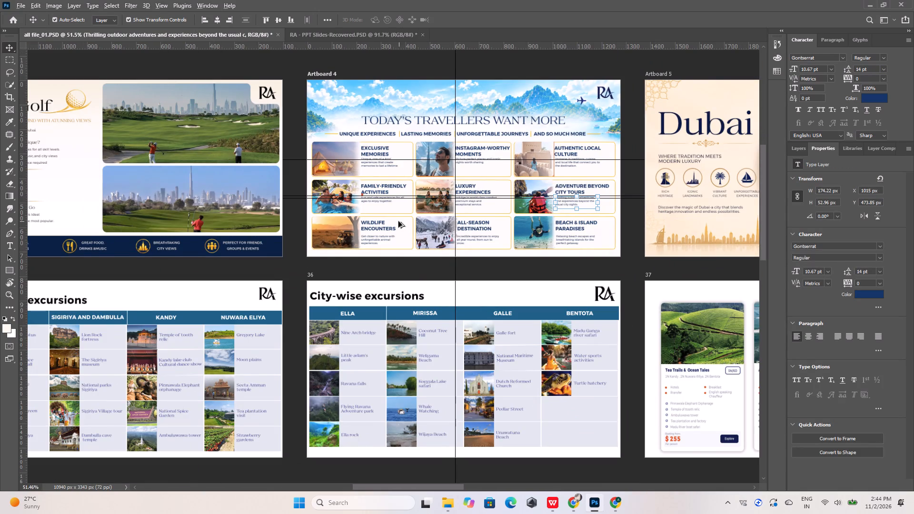
# Select the red spacing rectangle between the FAMILY-FRIENDLY ACTIVITIES heading and its description for use in the EXCLUSIVE MEMORIES card.
pyautogui.keyDown('alt'); pyautogui.scroll(12, 398, 221); pyautogui.keyUp('alt')
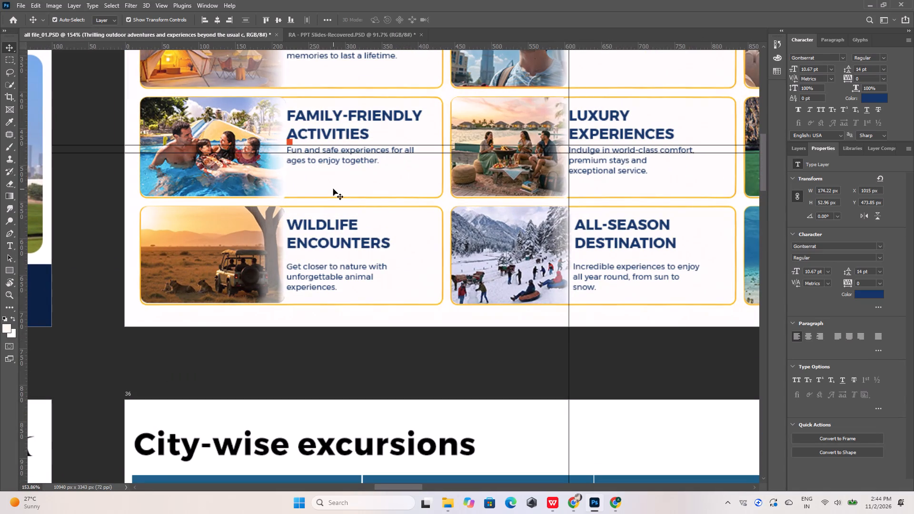
pyautogui.keyDown('alt'); pyautogui.scroll(15, 286, 141); pyautogui.keyUp('alt')
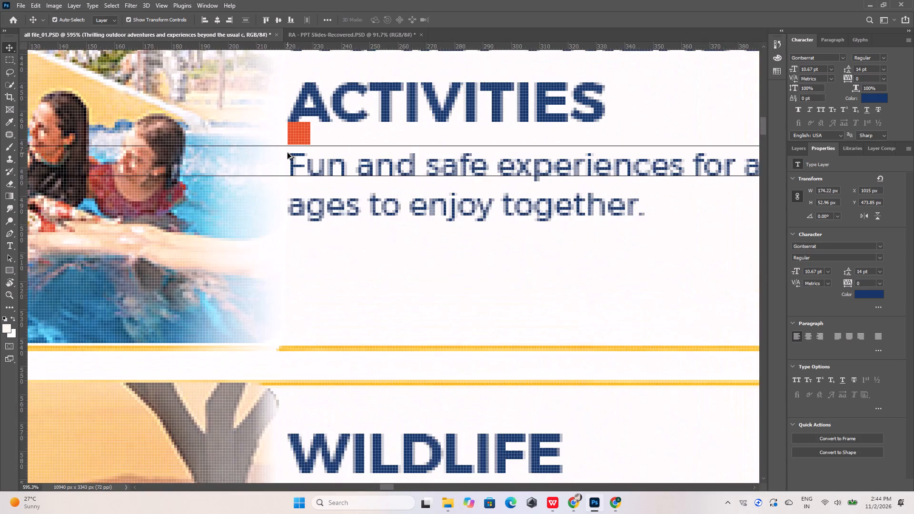
pyautogui.keyDown('alt'); pyautogui.scroll(-19, 288, 153); pyautogui.keyUp('alt')
pyautogui.scroll(11, 288, 153)
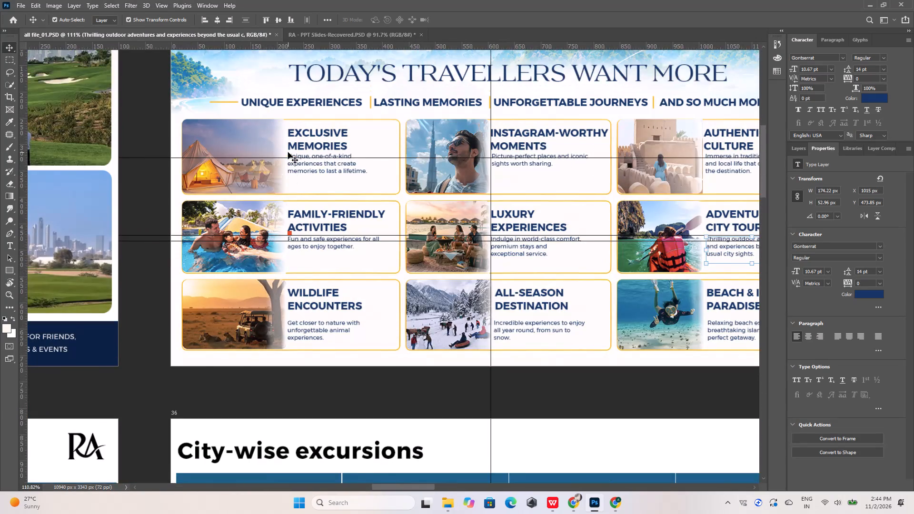
pyautogui.keyDown('alt'); pyautogui.scroll(6, 288, 152); pyautogui.keyUp('alt')
pyautogui.keyDown('alt'); pyautogui.scroll(7, 292, 287); pyautogui.keyUp('alt')
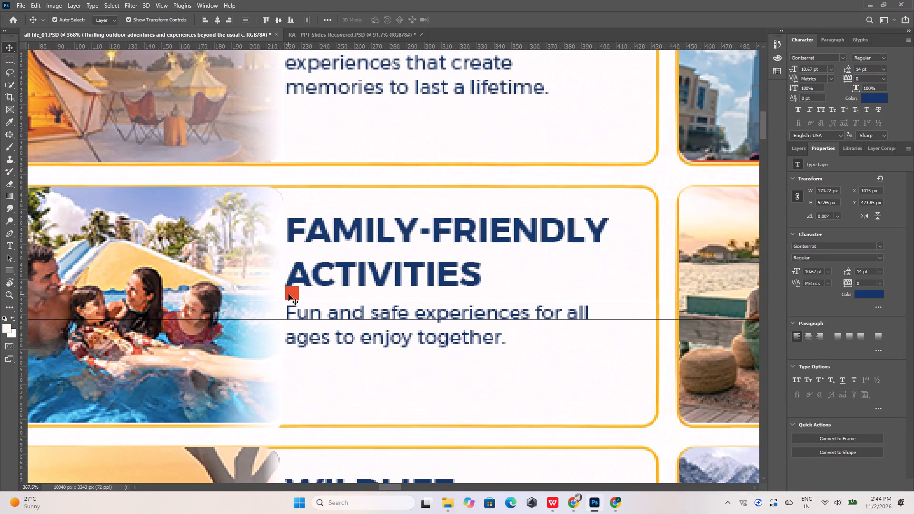
pyautogui.click(290, 295)
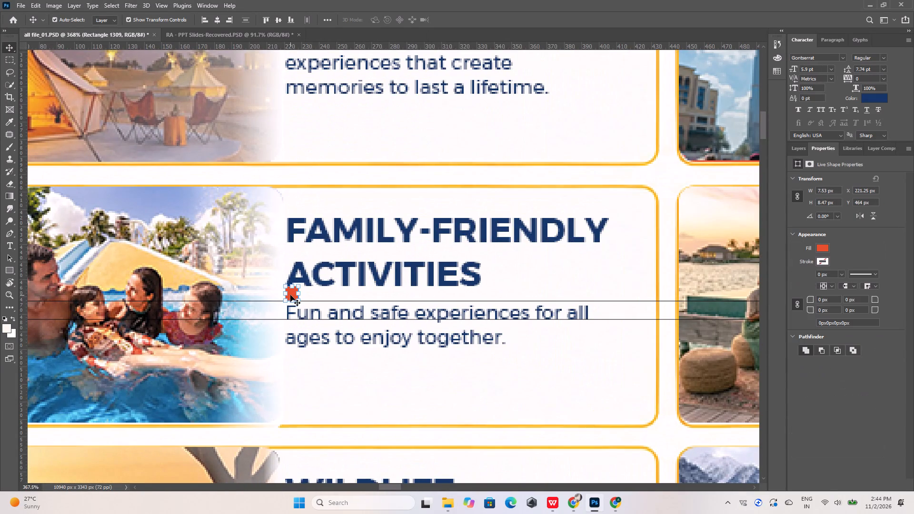
pyautogui.scroll(5, 295, 293)
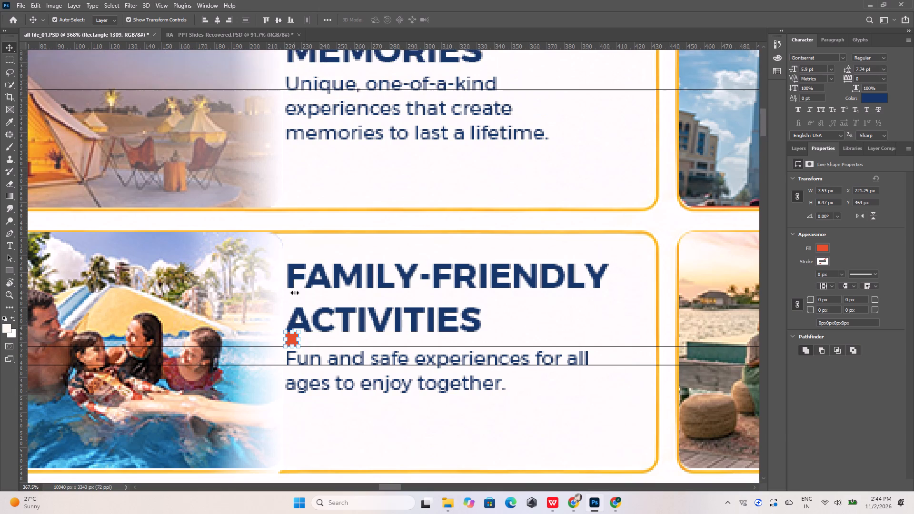
pyautogui.scroll(7, 295, 293)
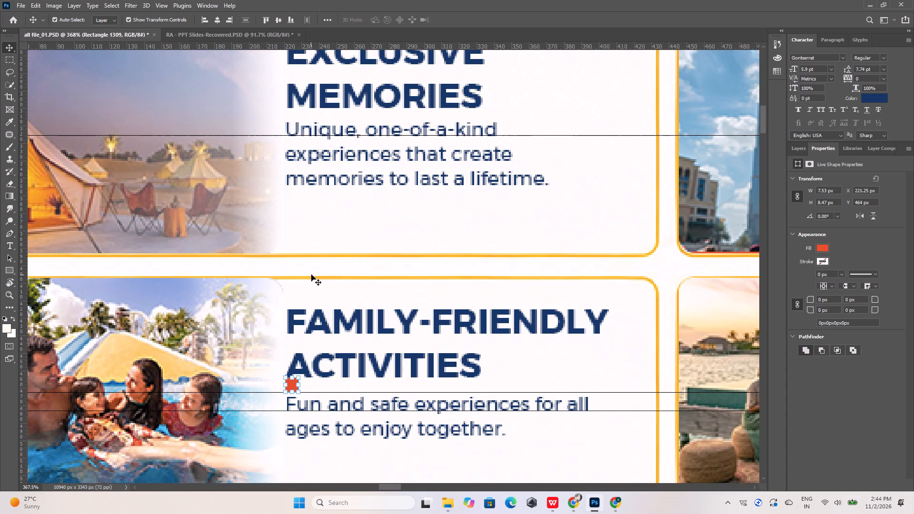
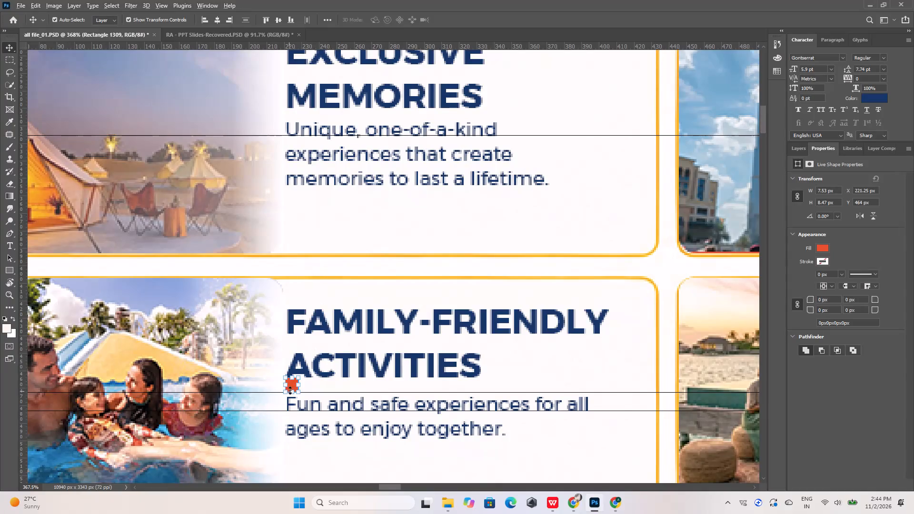
# Duplicate the red spacer square from the FAMILY-FRIENDLY ACTIVITIES card to directly below the EXCLUSIVE MEMORIES heading, at Y 310 px.
pyautogui.keyDown('alt'); pyautogui.moveTo(293, 385); pyautogui.dragTo(304, 118); pyautogui.keyUp('alt')
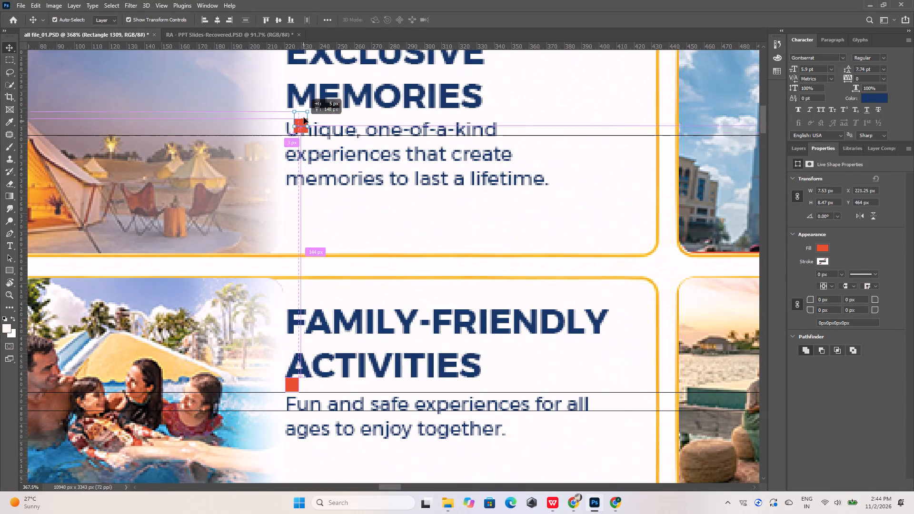
pyautogui.keyDown('alt'); pyautogui.moveTo(304, 118); pyautogui.dragTo(293, 115); pyautogui.keyUp('alt')
pyautogui.keyDown('alt'); pyautogui.scroll(4, 286, 110); pyautogui.keyUp('alt')
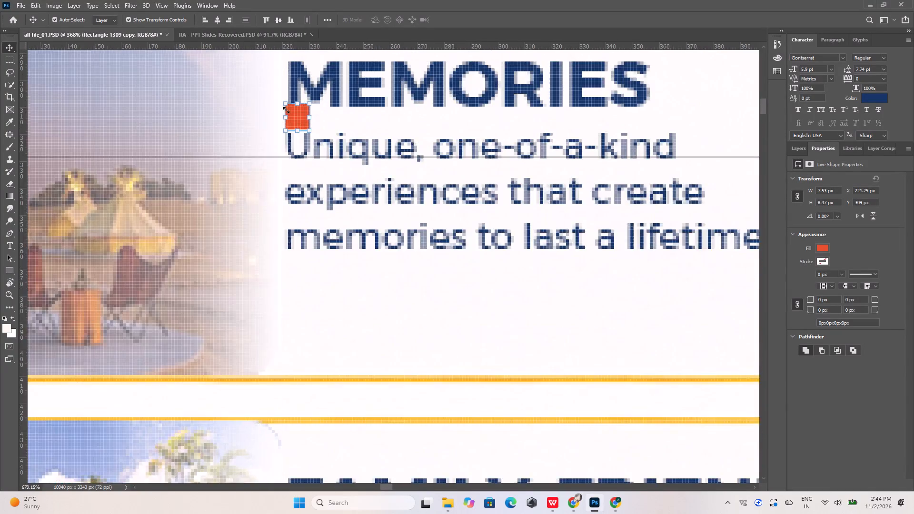
pyautogui.keyDown('alt'); pyautogui.scroll(15, 286, 110); pyautogui.keyUp('alt')
pyautogui.moveTo(305, 115); pyautogui.dragTo(305, 116)
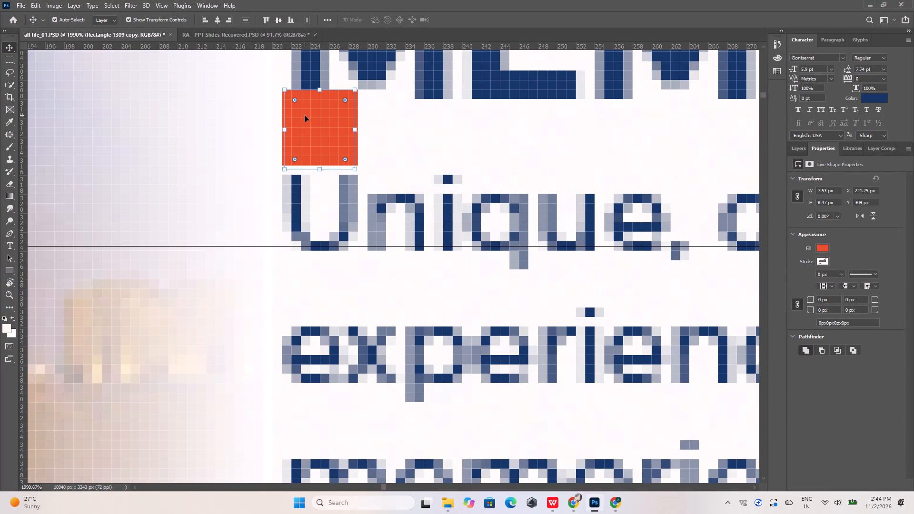
pyautogui.moveTo(305, 116); pyautogui.dragTo(303, 128)
# Delete the red spacer square below the FAMILY-FRIENDLY ACTIVITIES heading.
pyautogui.keyDown('alt'); pyautogui.scroll(-16, 303, 128); pyautogui.keyUp('alt')
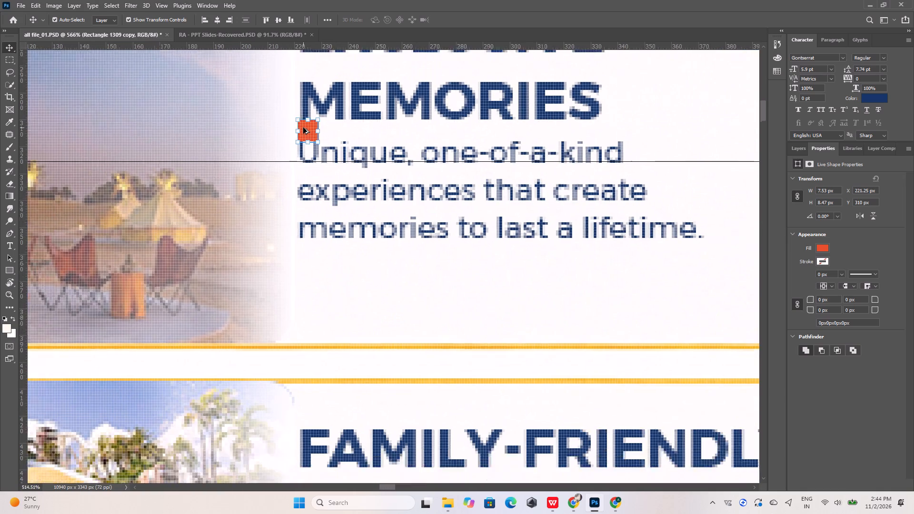
pyautogui.keyDown('alt'); pyautogui.scroll(-3, 303, 128); pyautogui.keyUp('alt')
pyautogui.keyDown('alt'); pyautogui.scroll(11, 299, 414); pyautogui.keyUp('alt')
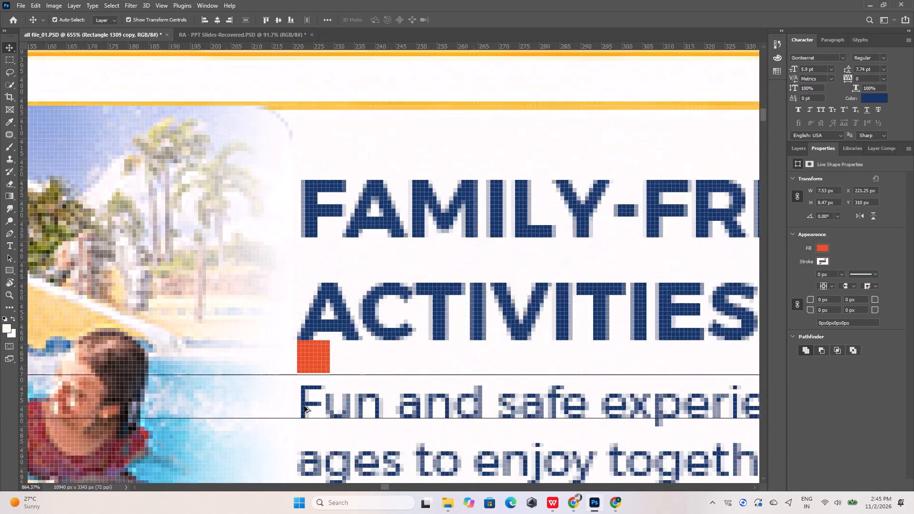
pyautogui.keyDown('alt'); pyautogui.scroll(2, 304, 406); pyautogui.keyUp('alt')
pyautogui.click(322, 343)
pyautogui.keyDown('alt'); pyautogui.scroll(-20, 322, 343); pyautogui.keyUp('alt')
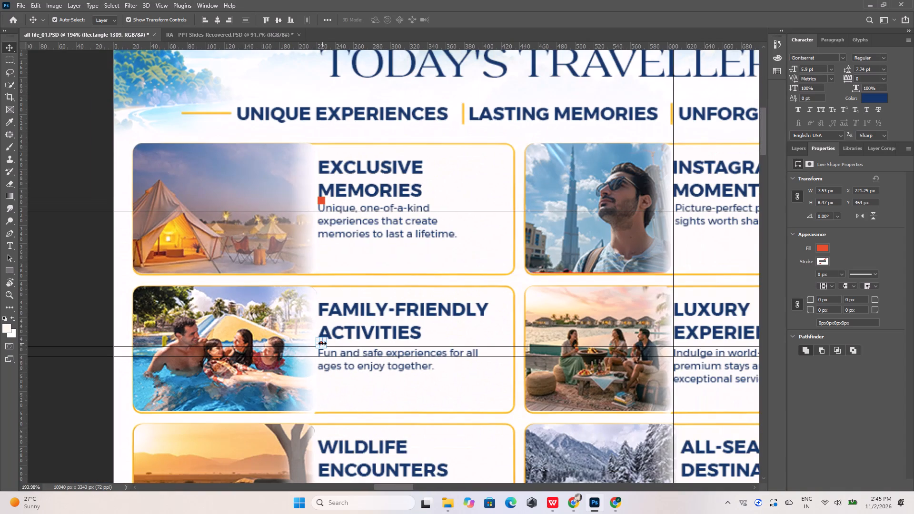
pyautogui.keyDown('alt'); pyautogui.scroll(7, 322, 343); pyautogui.keyUp('alt')
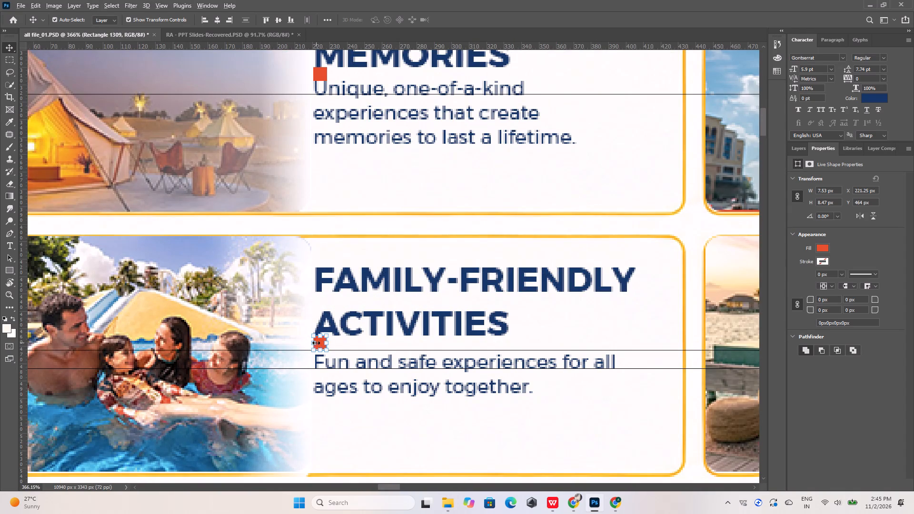
pyautogui.keyDown('alt'); pyautogui.scroll(13, 320, 345); pyautogui.keyUp('alt')
pyautogui.keyDown('alt'); pyautogui.scroll(-19, 320, 345); pyautogui.keyUp('alt')
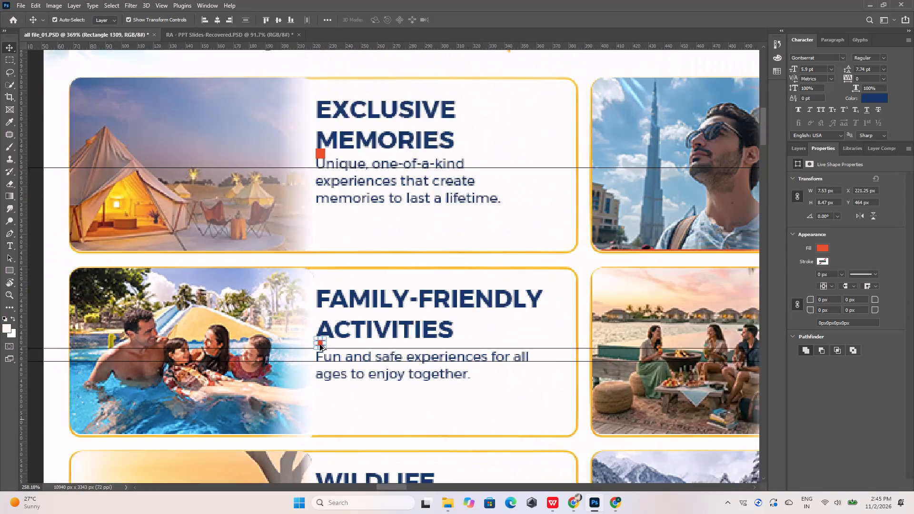
pyautogui.press('Delete')
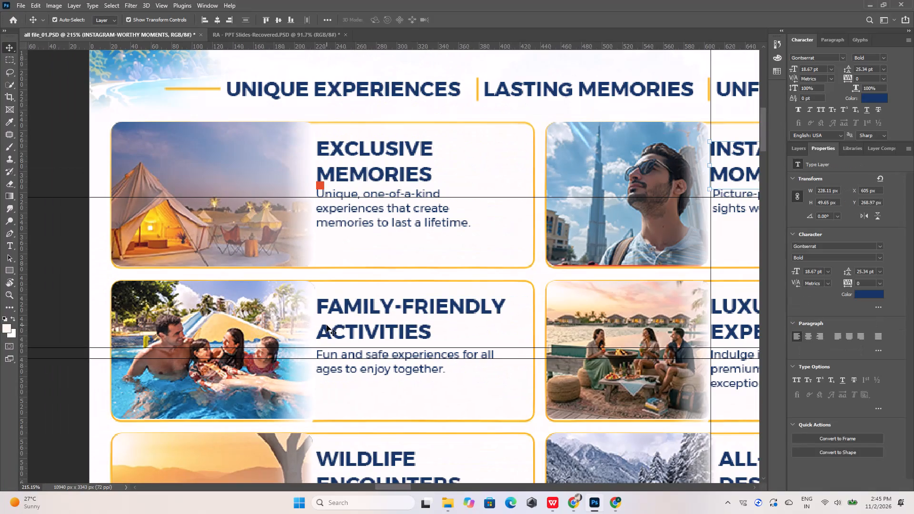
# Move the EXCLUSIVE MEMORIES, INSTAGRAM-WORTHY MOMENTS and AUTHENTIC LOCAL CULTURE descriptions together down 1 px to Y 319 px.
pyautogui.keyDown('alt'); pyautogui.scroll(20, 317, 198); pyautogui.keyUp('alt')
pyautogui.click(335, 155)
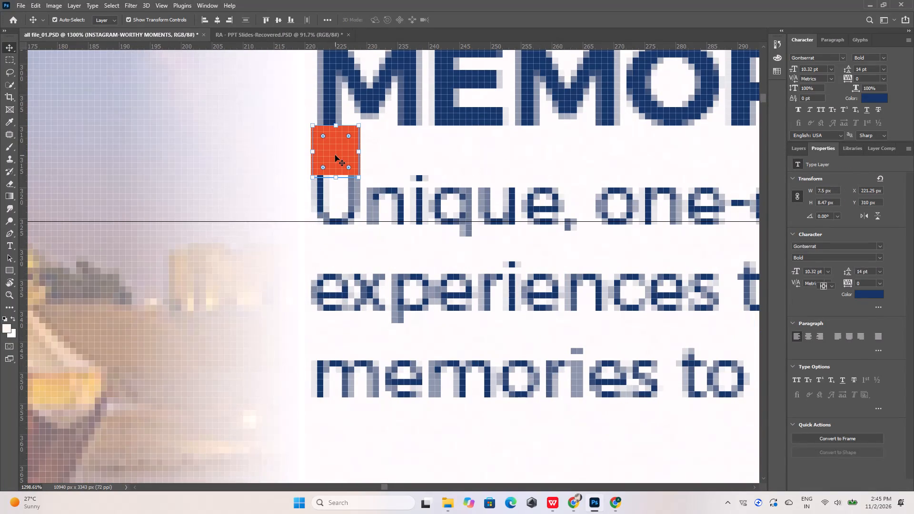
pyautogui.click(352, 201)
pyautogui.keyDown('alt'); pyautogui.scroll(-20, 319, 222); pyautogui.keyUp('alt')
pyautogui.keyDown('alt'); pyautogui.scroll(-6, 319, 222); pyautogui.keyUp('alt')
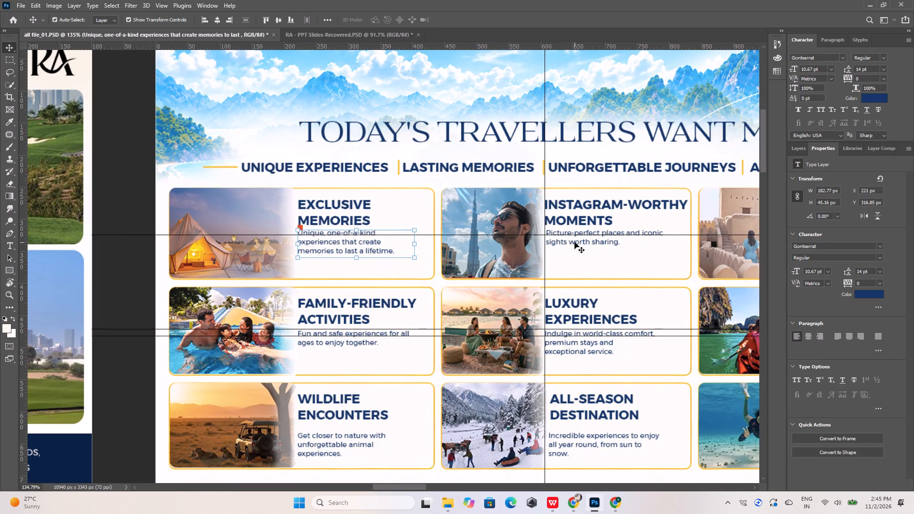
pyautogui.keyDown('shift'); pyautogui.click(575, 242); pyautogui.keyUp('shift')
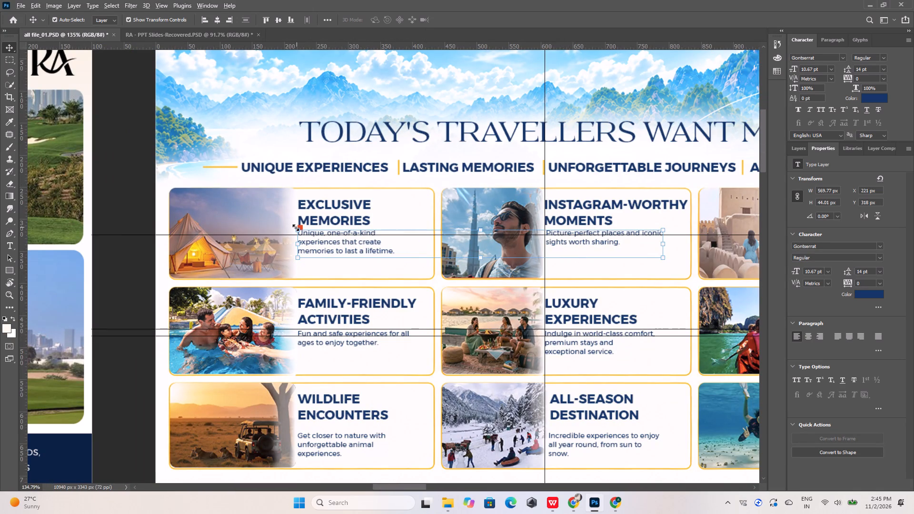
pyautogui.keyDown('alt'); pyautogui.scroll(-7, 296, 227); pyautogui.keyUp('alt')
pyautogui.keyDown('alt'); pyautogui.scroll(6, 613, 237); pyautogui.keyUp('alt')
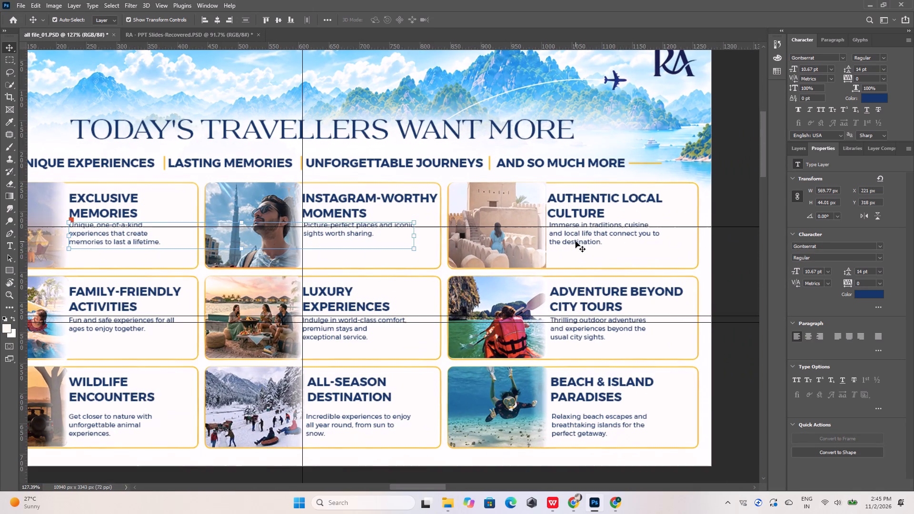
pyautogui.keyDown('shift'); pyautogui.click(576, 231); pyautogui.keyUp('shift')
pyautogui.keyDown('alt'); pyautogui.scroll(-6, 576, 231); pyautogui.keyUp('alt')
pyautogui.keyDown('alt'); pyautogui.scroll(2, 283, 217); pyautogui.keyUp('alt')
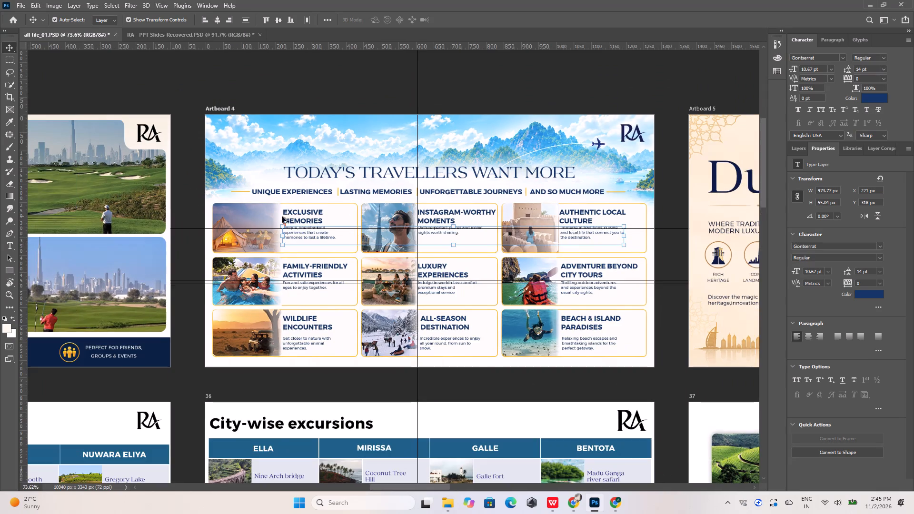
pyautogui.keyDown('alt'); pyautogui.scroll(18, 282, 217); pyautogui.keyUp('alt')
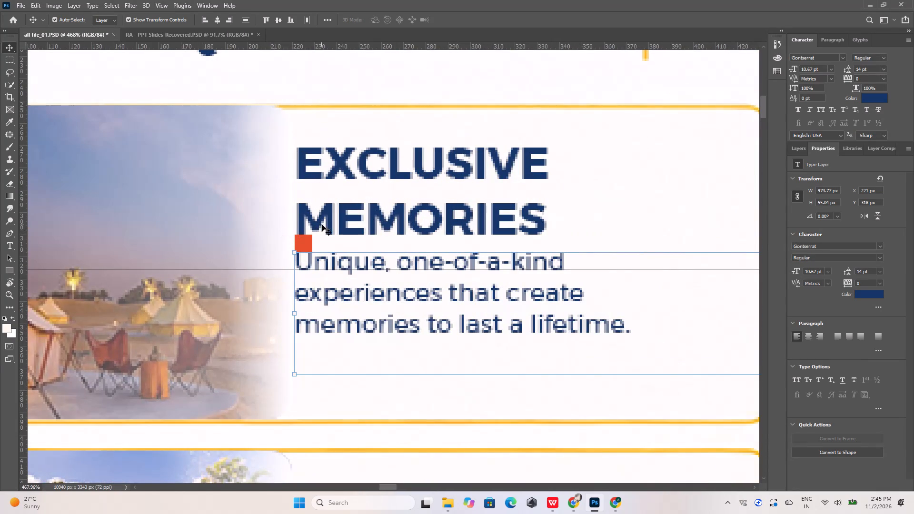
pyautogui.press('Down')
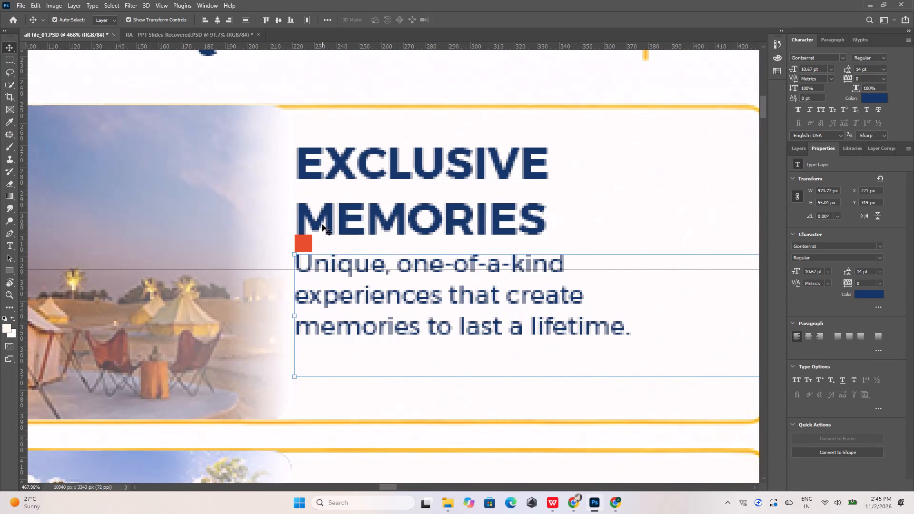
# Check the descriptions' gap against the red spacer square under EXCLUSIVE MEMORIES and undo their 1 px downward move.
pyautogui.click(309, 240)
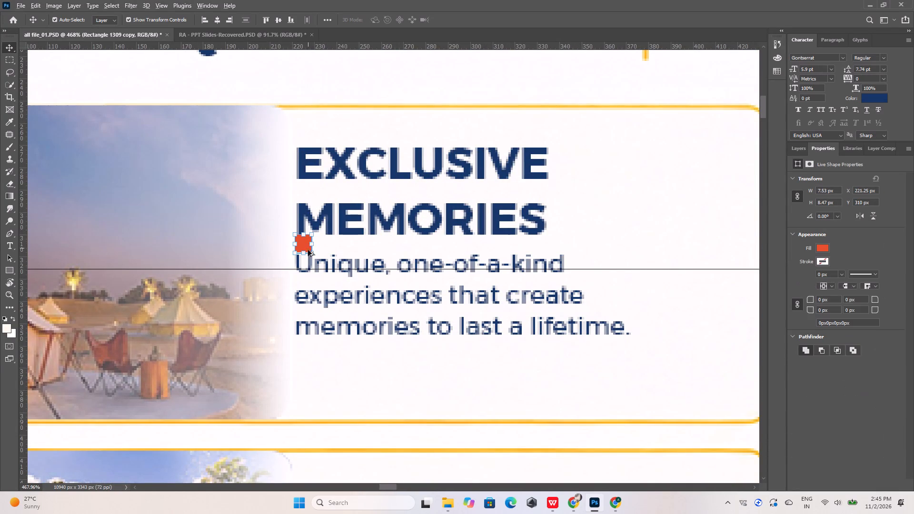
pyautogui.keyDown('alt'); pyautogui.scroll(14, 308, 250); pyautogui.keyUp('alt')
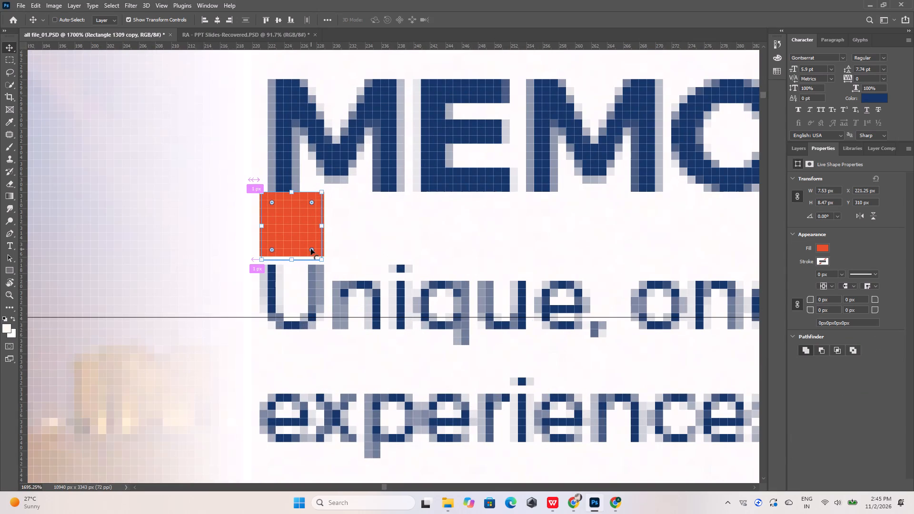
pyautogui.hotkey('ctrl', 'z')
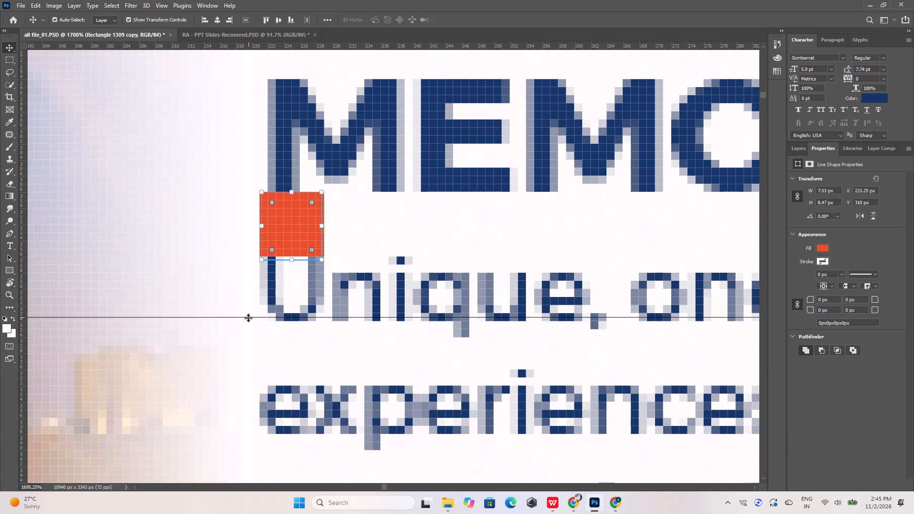
# Remove the horizontal guide crossing the first line of the EXCLUSIVE MEMORIES description.
pyautogui.moveTo(248, 317); pyautogui.dragTo(262, 259)
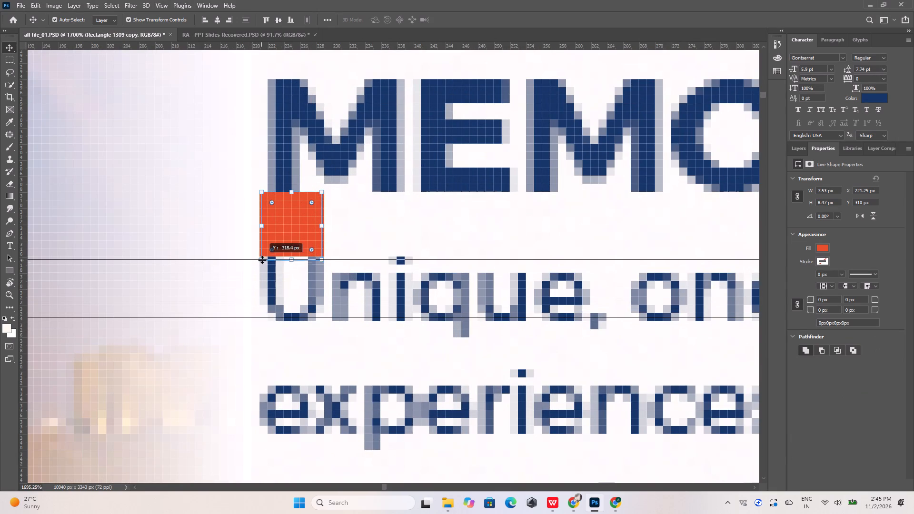
pyautogui.moveTo(262, 259); pyautogui.dragTo(263, 260)
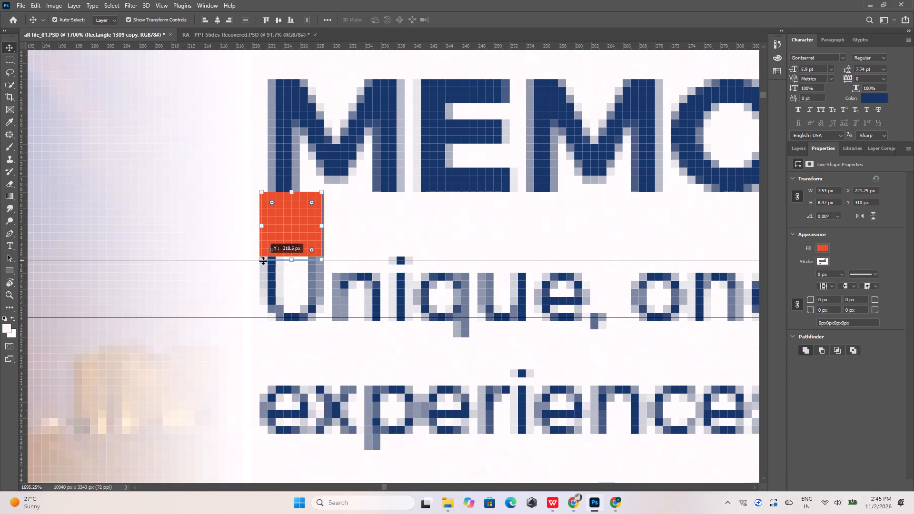
pyautogui.moveTo(263, 260); pyautogui.dragTo(258, 317)
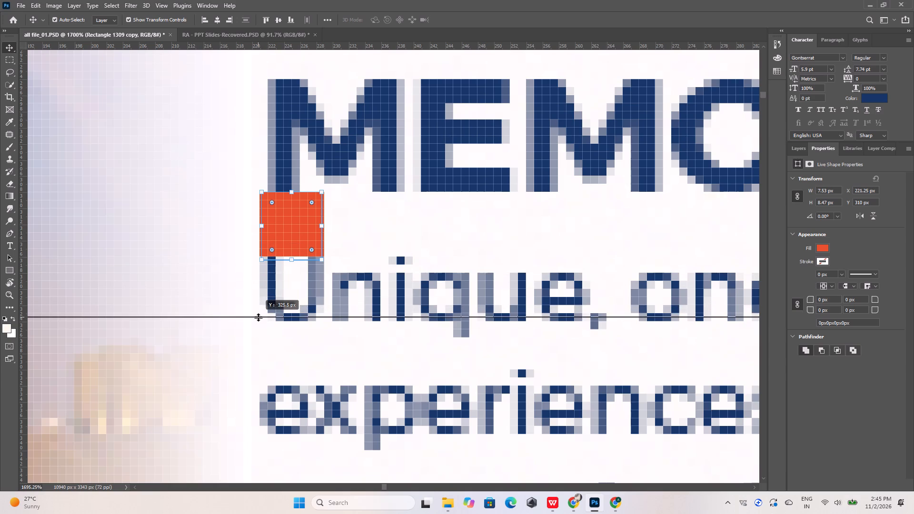
pyautogui.moveTo(258, 317); pyautogui.dragTo(291, 30)
# Resize the red spacer square to about 8 × 8 px so it fills the gap between the EXCLUSIVE MEMORIES heading and its description.
pyautogui.keyDown('alt'); pyautogui.scroll(7, 291, 258); pyautogui.keyUp('alt')
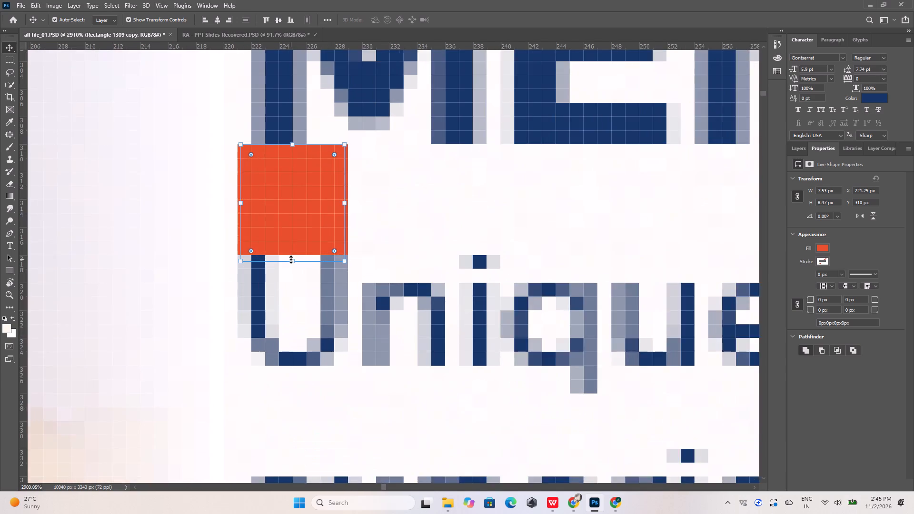
pyautogui.keyDown('shift'); pyautogui.click(293, 261); pyautogui.keyUp('shift')
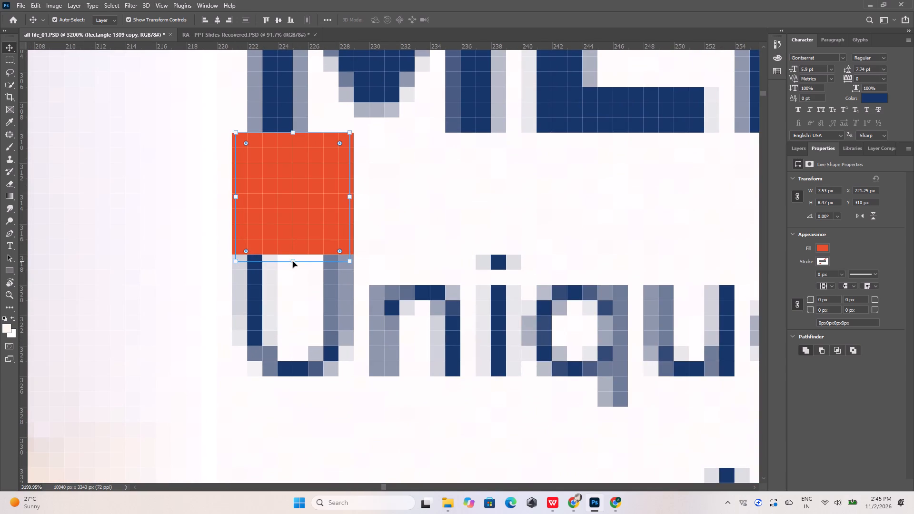
pyautogui.keyDown('shift'); pyautogui.moveTo(293, 264); pyautogui.dragTo(295, 253); pyautogui.keyUp('shift')
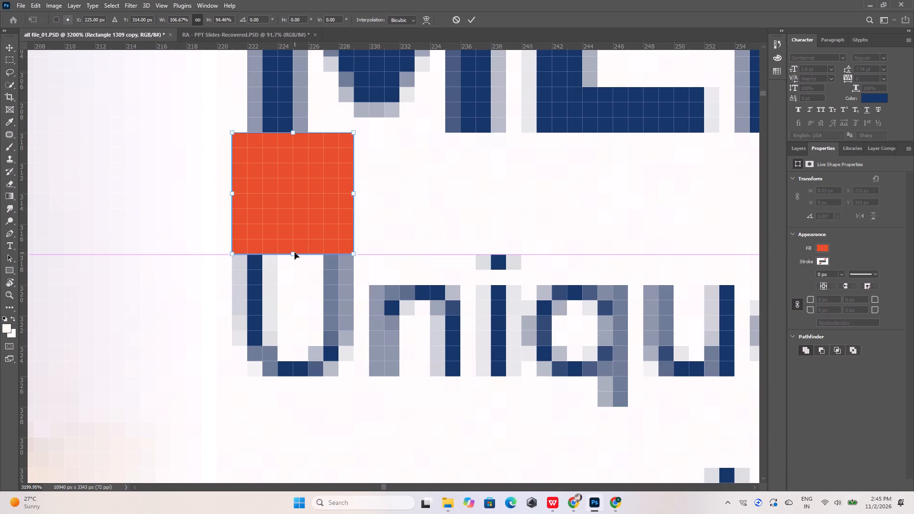
pyautogui.click(470, 18)
pyautogui.click(471, 197)
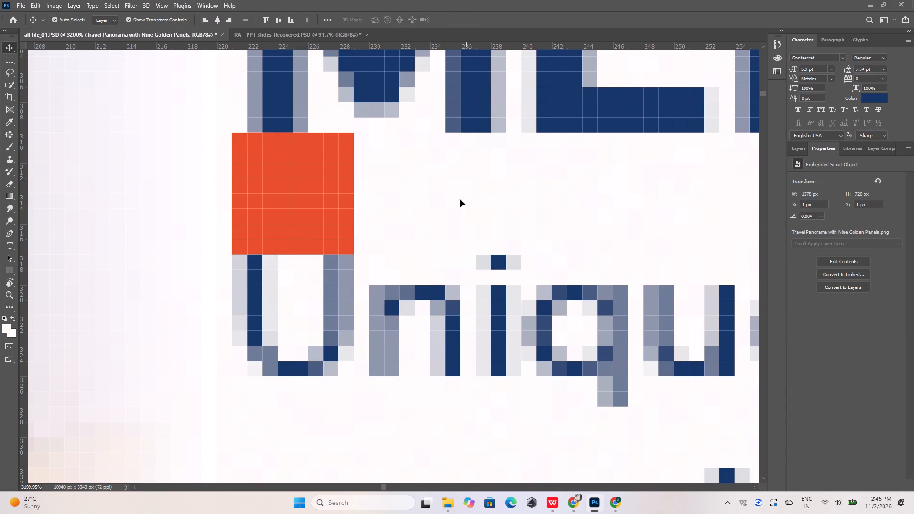
# Move the red spacer square straight down to directly below the FAMILY-FRIENDLY ACTIVITIES heading, at Y 464 px.
pyautogui.keyDown('alt'); pyautogui.scroll(-20, 394, 251); pyautogui.keyUp('alt')
pyautogui.keyDown('alt'); pyautogui.scroll(-15, 394, 251); pyautogui.keyUp('alt')
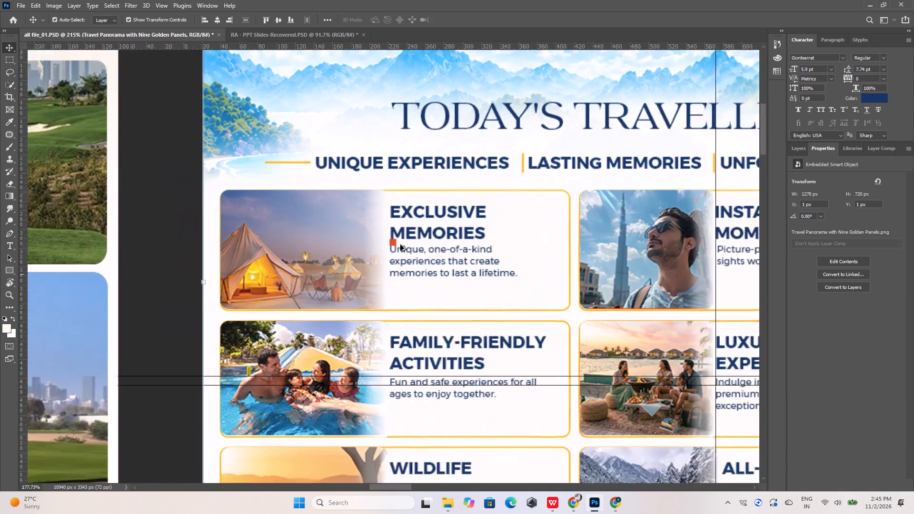
pyautogui.keyDown('alt'); pyautogui.scroll(15, 398, 249); pyautogui.keyUp('alt')
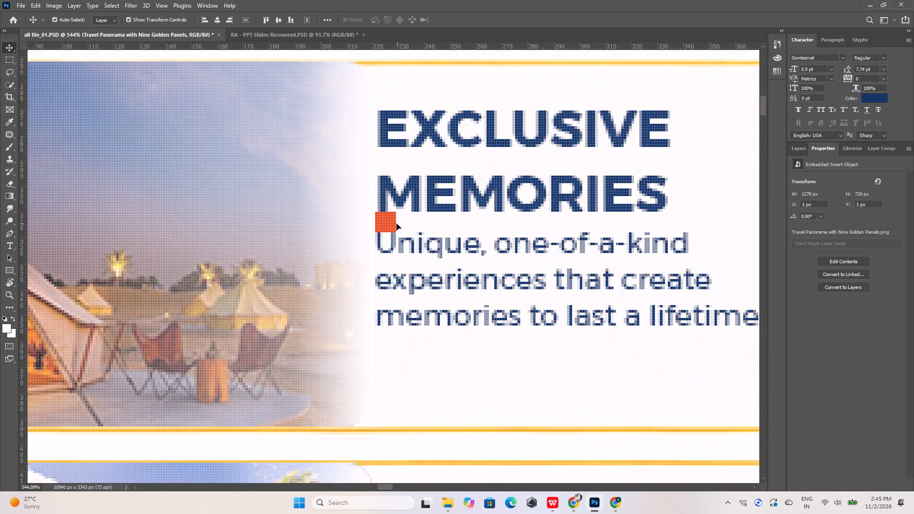
pyautogui.click(391, 223)
pyautogui.keyDown('alt'); pyautogui.scroll(-11, 389, 214); pyautogui.keyUp('alt')
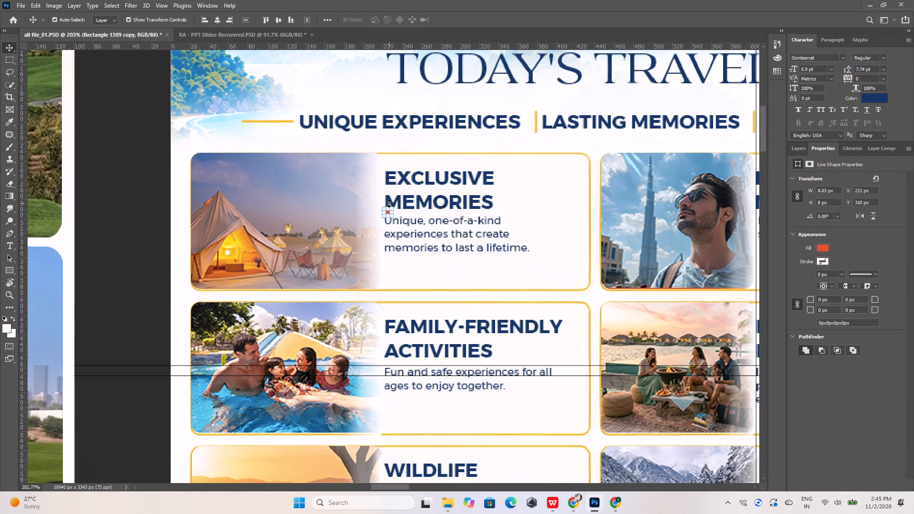
pyautogui.hotkey('shift', 'Down')
pyautogui.hotkey('shift', 'Down')
pyautogui.hotkey('shift', 'Down')
pyautogui.hotkey('shift', 'Down')
pyautogui.hotkey('shift', 'Down')
pyautogui.hotkey('shift', 'Down')
pyautogui.hotkey('shift', 'Down')
pyautogui.hotkey('shift', 'Down')
pyautogui.hotkey('shift', 'Down')
pyautogui.hotkey('shift', 'Down')
pyautogui.hotkey('shift', 'Down')
pyautogui.hotkey('shift', 'Down')
pyautogui.hotkey('shift', 'Down')
pyautogui.hotkey('shift', 'Down')
pyautogui.hotkey('shift', 'Down')
pyautogui.hotkey('shift', 'Down')
pyautogui.hotkey('shift', 'Down')
pyautogui.hotkey('shift', 'Down')
pyautogui.hotkey('shift', 'Down')
pyautogui.hotkey('shift', 'Down')
pyautogui.hotkey('shift', 'Down')
pyautogui.hotkey('shift', 'Down')
pyautogui.hotkey('shift', 'Down')
pyautogui.hotkey('shift', 'Down')
pyautogui.hotkey('shift', 'Down')
pyautogui.hotkey('shift', 'Down')
pyautogui.hotkey('shift', 'Down')
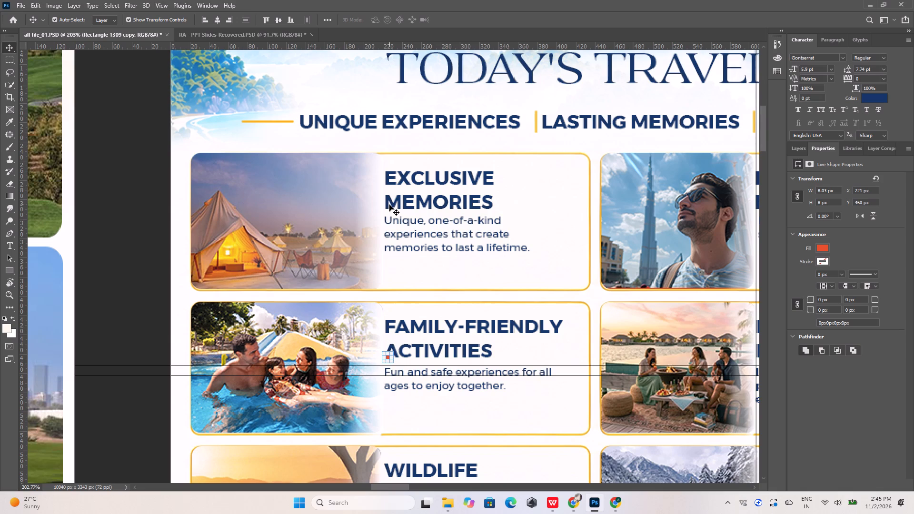
pyautogui.hotkey('shift', 'Down')
pyautogui.keyDown('alt'); pyautogui.scroll(2, 390, 369); pyautogui.keyUp('alt')
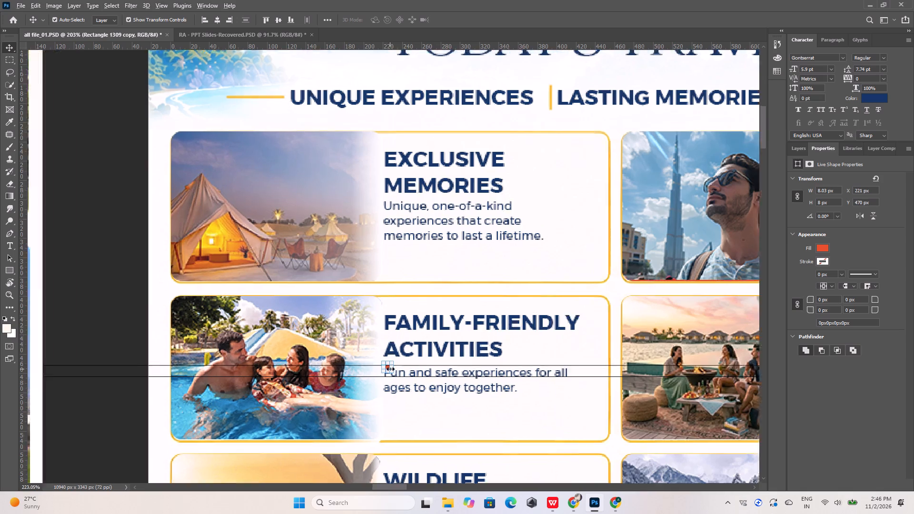
pyautogui.keyDown('alt'); pyautogui.scroll(20, 390, 369); pyautogui.keyUp('alt')
pyautogui.press('Up')
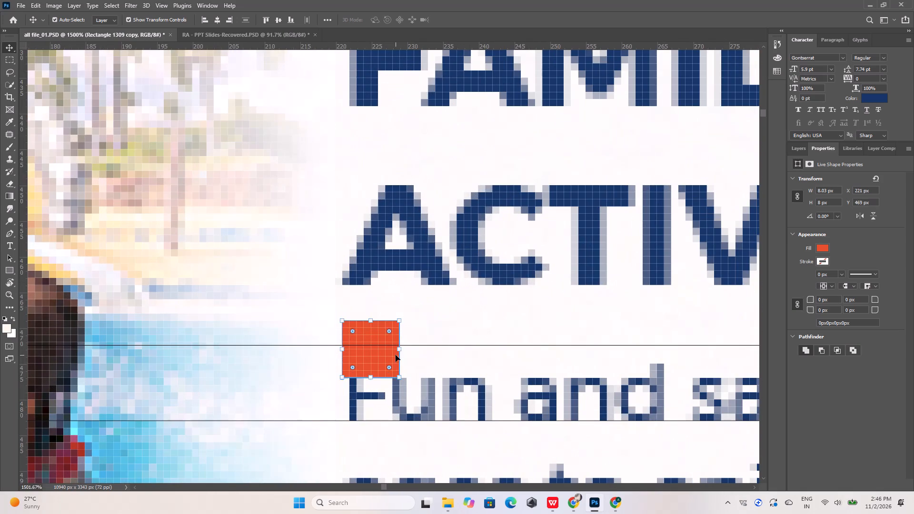
pyautogui.press('Up')
pyautogui.press('Up')
pyautogui.press('Up')
pyautogui.press('Up')
pyautogui.press('Up')
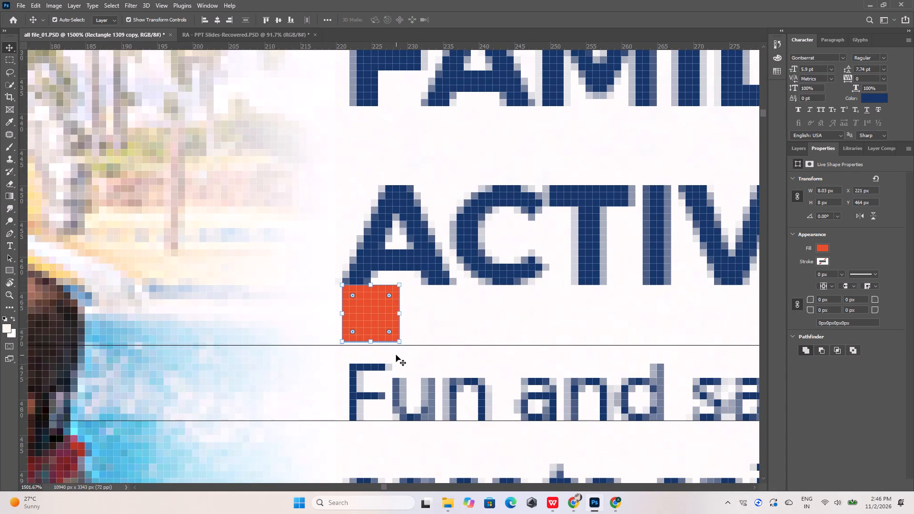
# Move the upper horizontal guide up to the bottom edge of the red spacer square.
pyautogui.click(416, 346)
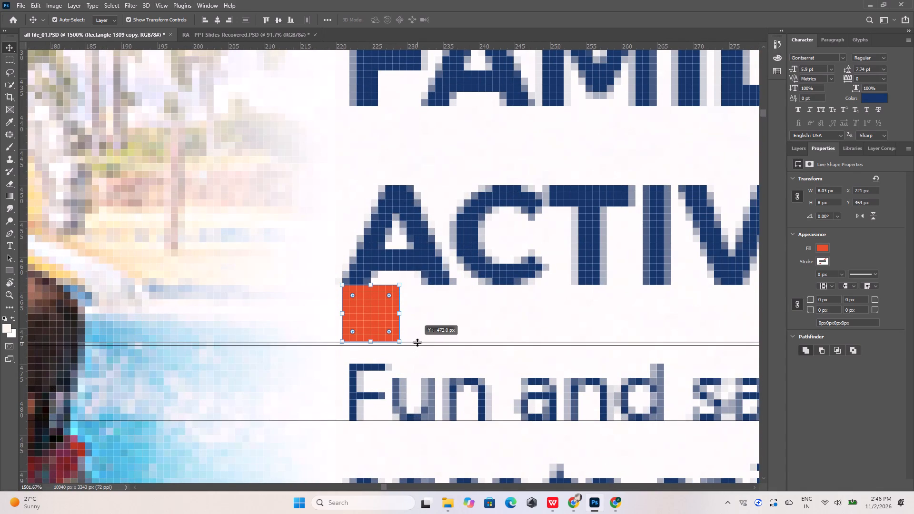
# Move the FAMILY-FRIENDLY ACTIVITIES, LUXURY EXPERIENCES and ADVENTURE BEYOND CITY TOURS descriptions up together to Y 472 px, on the upper guide.
pyautogui.click(431, 390)
pyautogui.keyDown('alt'); pyautogui.scroll(-20, 285, 322); pyautogui.keyUp('alt')
pyautogui.keyDown('alt'); pyautogui.scroll(-7, 285, 322); pyautogui.keyUp('alt')
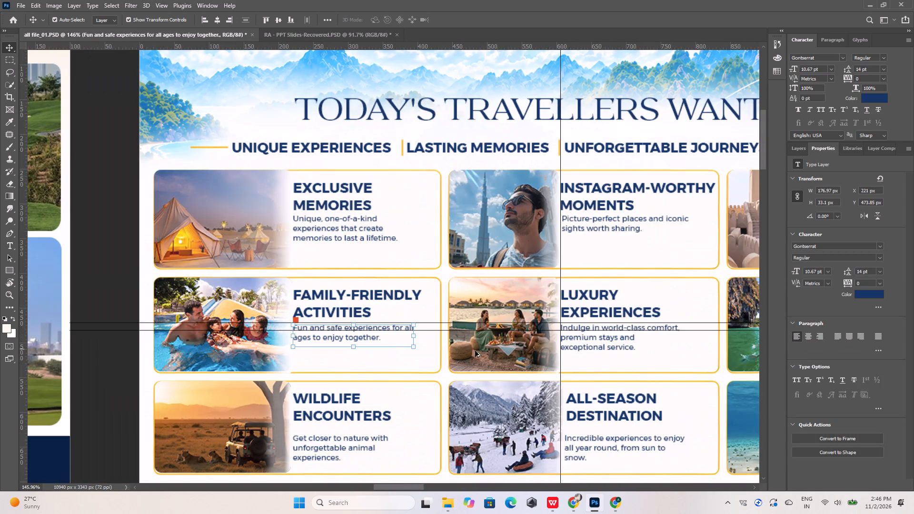
pyautogui.keyDown('shift'); pyautogui.click(599, 326); pyautogui.keyUp('shift')
pyautogui.keyDown('alt'); pyautogui.scroll(-6, 431, 317); pyautogui.keyUp('alt')
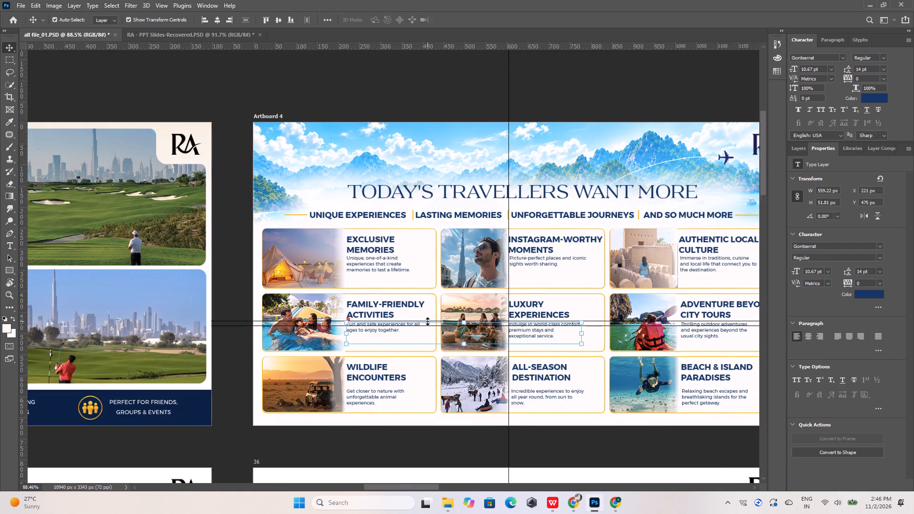
pyautogui.keyDown('alt'); pyautogui.scroll(-2, 429, 321); pyautogui.keyUp('alt')
pyautogui.keyDown('alt'); pyautogui.scroll(15, 636, 325); pyautogui.keyUp('alt')
pyautogui.keyDown('shift'); pyautogui.click(651, 318); pyautogui.keyUp('shift')
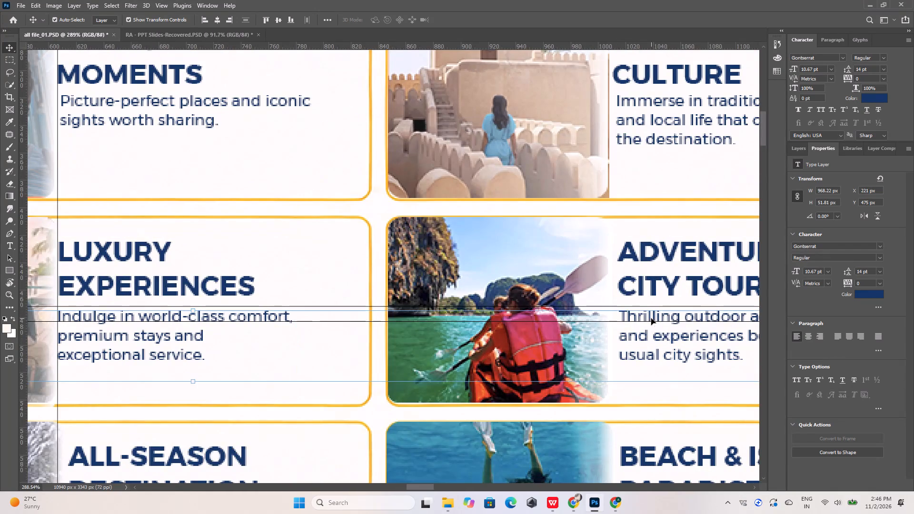
pyautogui.keyDown('alt'); pyautogui.scroll(6, 651, 318); pyautogui.keyUp('alt')
pyautogui.hotkey('shift', 'Up')
pyautogui.press('Down')
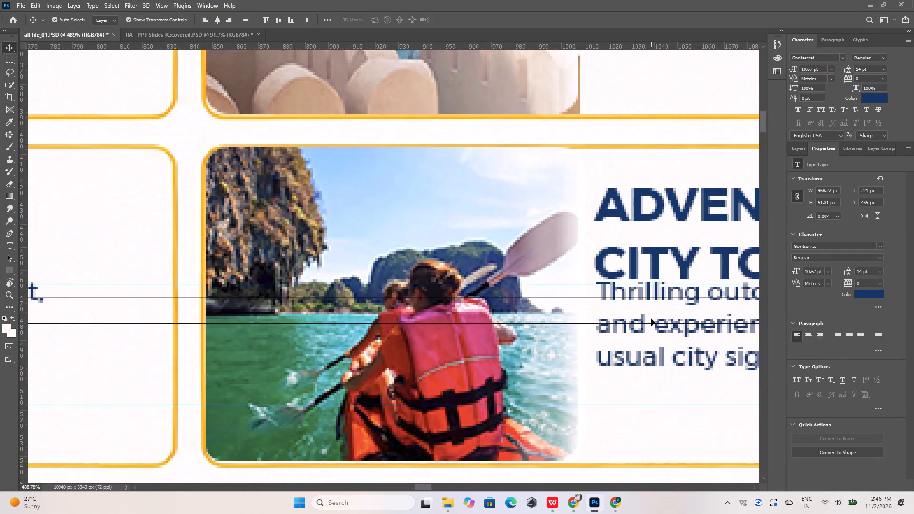
pyautogui.press('Down')
pyautogui.press('Down')
pyautogui.press('Down')
pyautogui.press('Down')
pyautogui.press('Down')
pyautogui.press('Down')
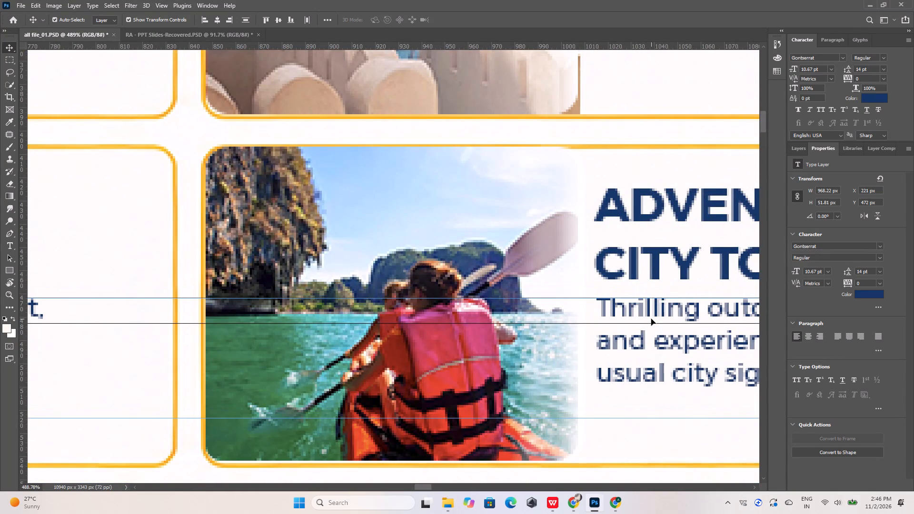
# Move the red spacer square straight down to directly below the WILDLIFE ENCOUNTERS heading, at Y 613 px.
pyautogui.keyDown('alt'); pyautogui.scroll(-20, 637, 317); pyautogui.keyUp('alt')
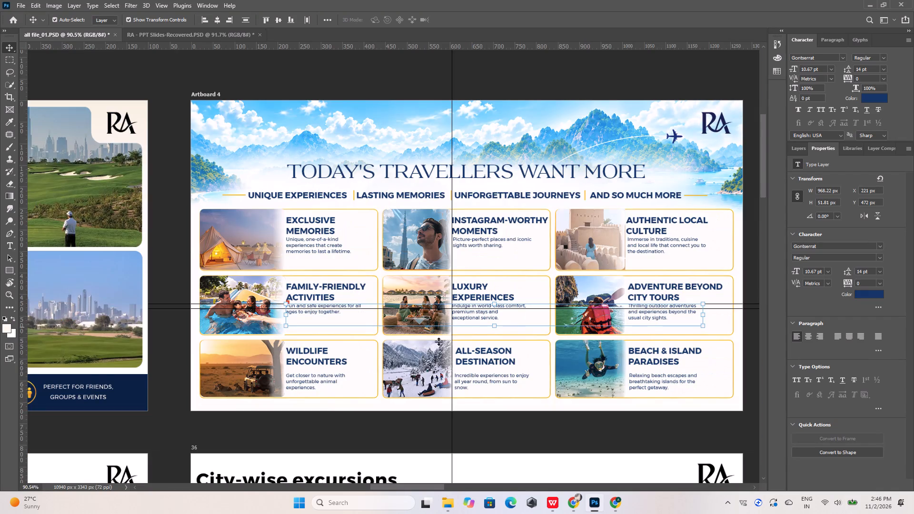
pyautogui.keyDown('alt'); pyautogui.scroll(12, 288, 351); pyautogui.keyUp('alt')
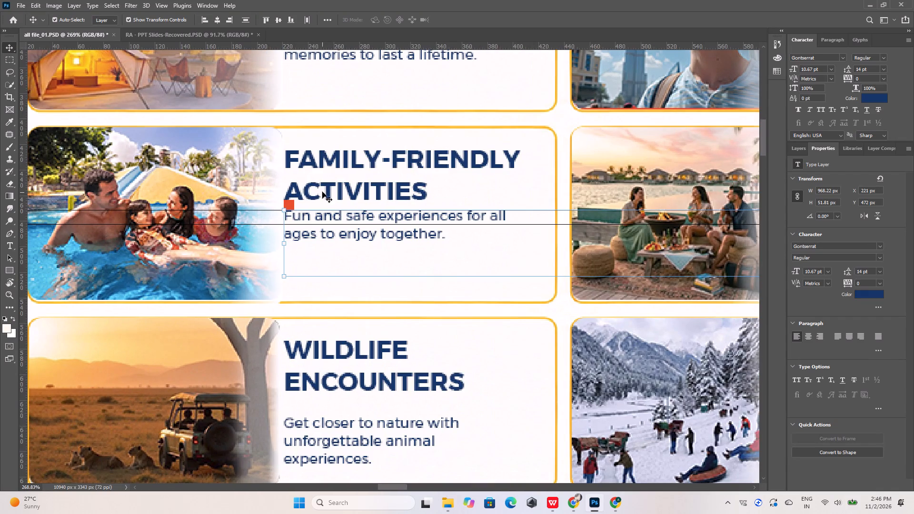
pyautogui.click(290, 205)
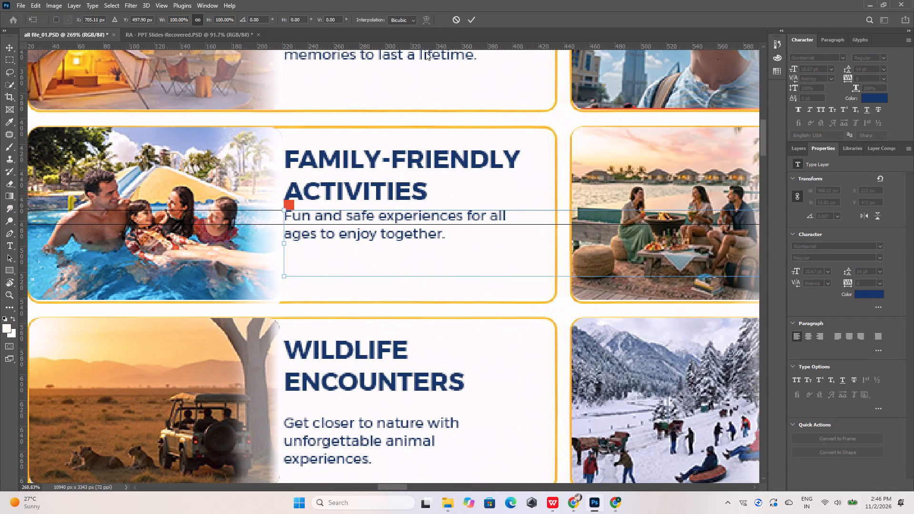
pyautogui.click(473, 20)
pyautogui.click(502, 117)
pyautogui.keyDown('alt'); pyautogui.scroll(4, 295, 207); pyautogui.keyUp('alt')
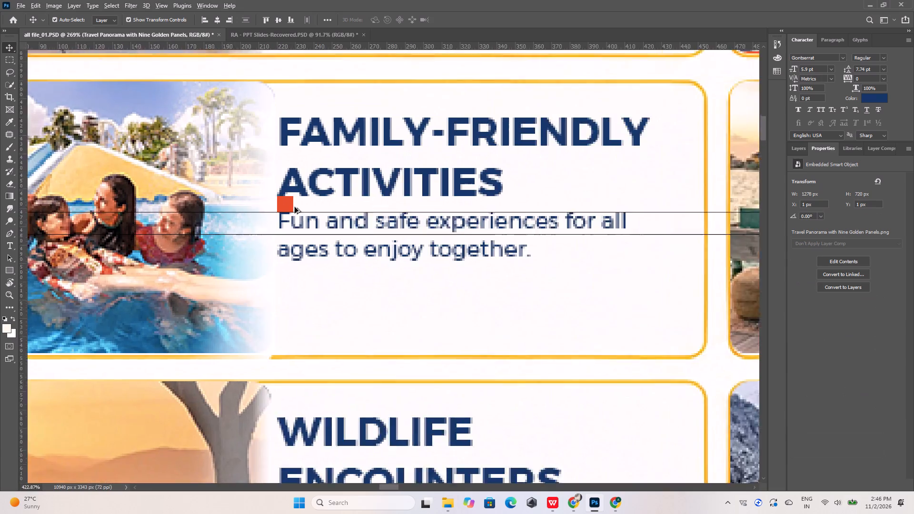
pyautogui.keyDown('alt'); pyautogui.scroll(5, 295, 207); pyautogui.keyUp('alt')
pyautogui.click(284, 202)
pyautogui.keyDown('alt'); pyautogui.scroll(-12, 287, 188); pyautogui.keyUp('alt')
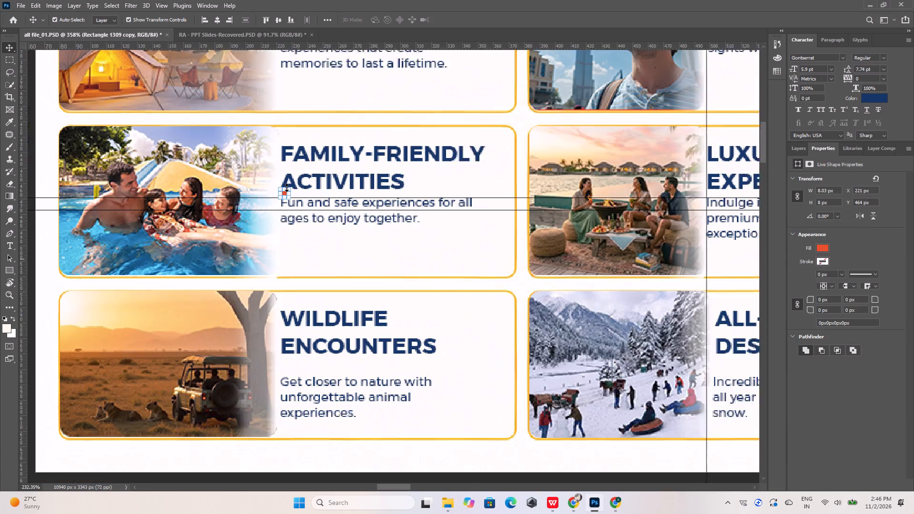
pyautogui.hotkey('shift', 'Down')
pyautogui.hotkey('shift', 'Down')
pyautogui.hotkey('shift', 'Down')
pyautogui.hotkey('shift', 'Down')
pyautogui.hotkey('shift', 'Down')
pyautogui.hotkey('shift', 'Down')
pyautogui.hotkey('shift', 'Down')
pyautogui.hotkey('shift', 'Down')
pyautogui.hotkey('shift', 'Down')
pyautogui.hotkey('shift', 'Down')
pyautogui.hotkey('shift', 'Down')
pyautogui.hotkey('shift', 'Down')
pyautogui.hotkey('shift', 'Down')
pyautogui.hotkey('shift', 'Down')
pyautogui.hotkey('shift', 'Down')
pyautogui.hotkey('shift', 'Down')
pyautogui.hotkey('shift', 'Down')
pyautogui.hotkey('shift', 'Down')
pyautogui.hotkey('shift', 'Down')
pyautogui.hotkey('shift', 'Down')
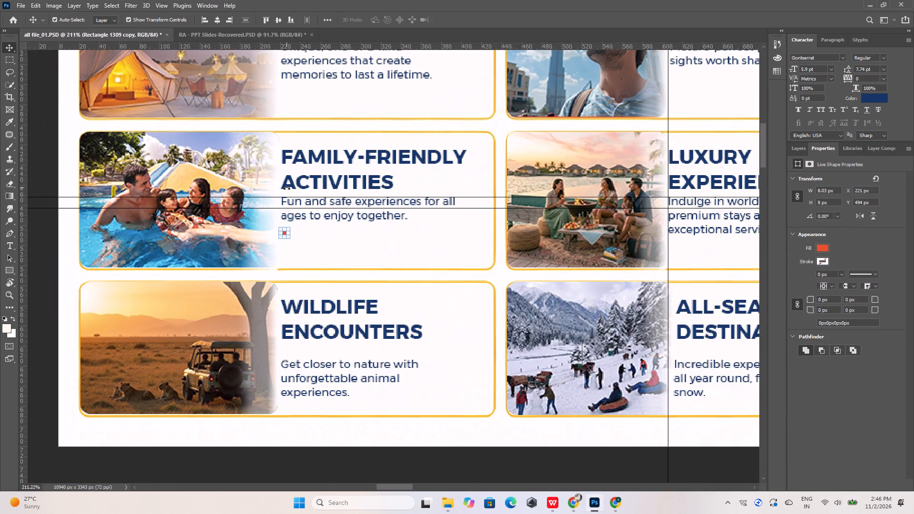
pyautogui.press('Down')
pyautogui.press('Down')
pyautogui.press('Down')
pyautogui.press('Down')
pyautogui.press('Down')
pyautogui.press('Down')
pyautogui.press('Down')
pyautogui.press('Down')
pyautogui.press('Down')
pyautogui.press('Down')
pyautogui.press('Down')
pyautogui.press('Down')
pyautogui.press('Down')
pyautogui.press('Down')
pyautogui.press('Down')
pyautogui.press('Down')
pyautogui.press('Down')
pyautogui.press('Down')
pyautogui.press('Down')
pyautogui.press('Down')
pyautogui.hotkey('shift', 'Down')
pyautogui.hotkey('shift', 'Down')
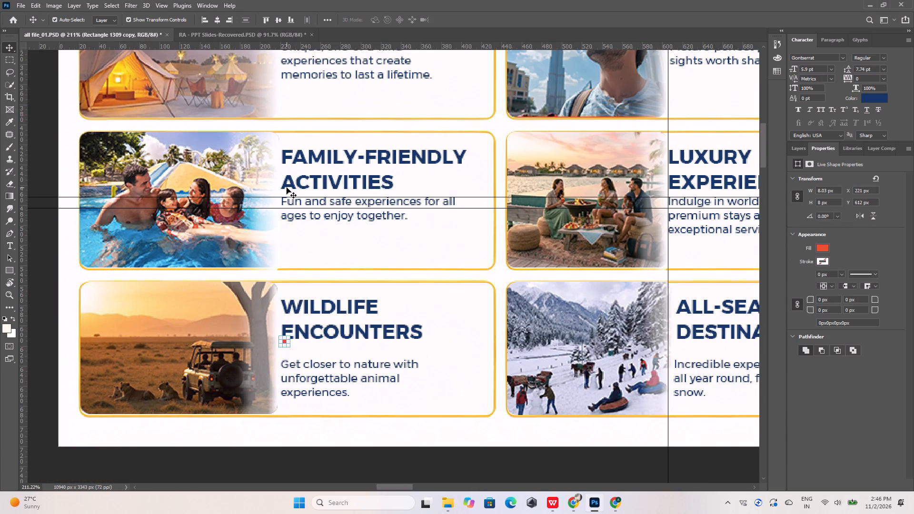
pyautogui.keyDown('alt'); pyautogui.scroll(20, 277, 343); pyautogui.keyUp('alt')
pyautogui.keyDown('alt'); pyautogui.scroll(2, 277, 343); pyautogui.keyUp('alt')
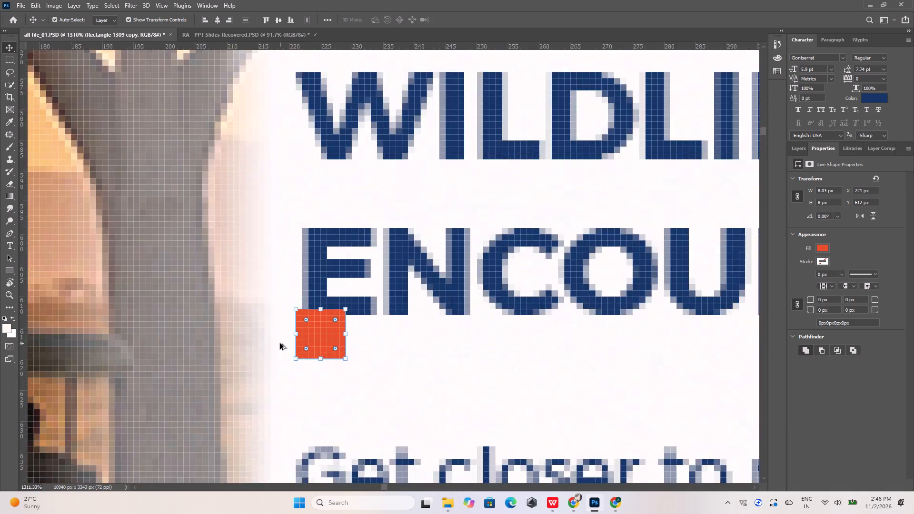
pyautogui.keyDown('alt'); pyautogui.scroll(2, 280, 343); pyautogui.keyUp('alt')
pyautogui.press('Down')
pyautogui.press('Down')
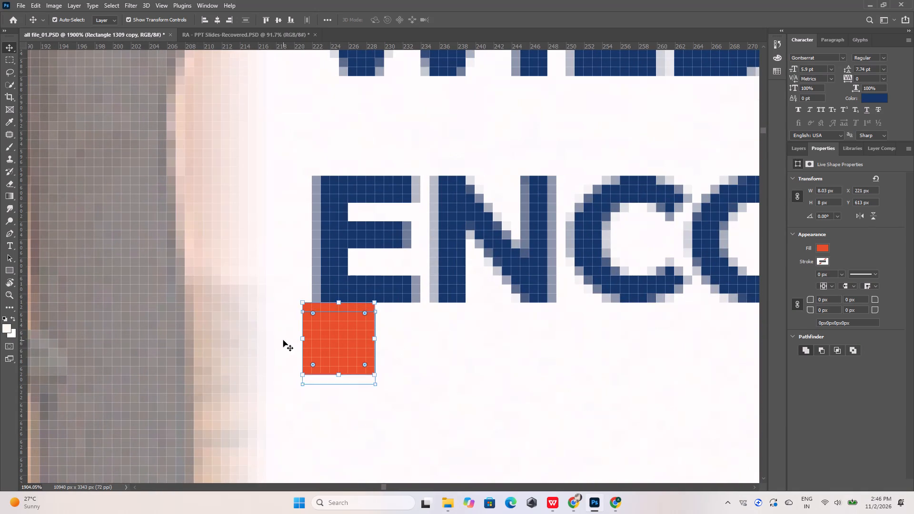
pyautogui.press('Up')
# Move the three bottom-row card descriptions up together to a new horizontal guide placed along the red square's bottom edge, at about Y 621 px.
pyautogui.keyDown('alt'); pyautogui.scroll(-12, 281, 301); pyautogui.keyUp('alt')
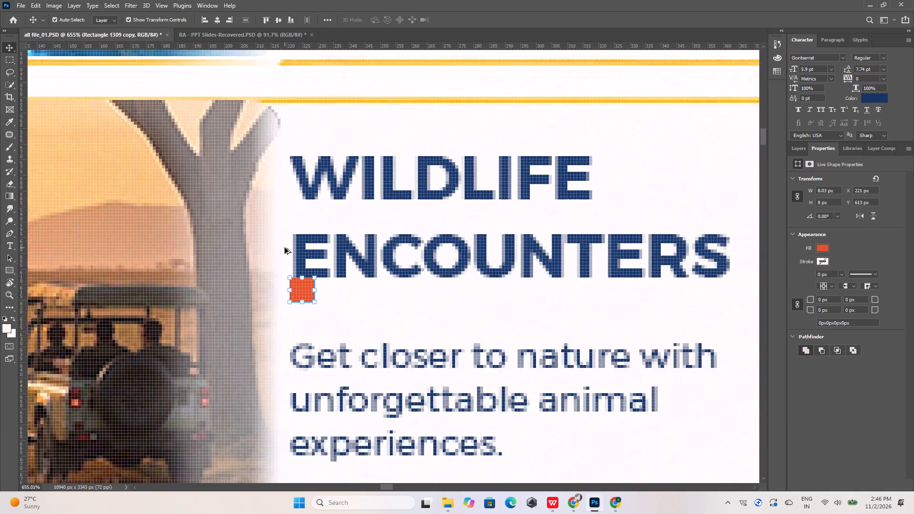
pyautogui.keyDown('alt'); pyautogui.scroll(-5, 285, 247); pyautogui.keyUp('alt')
pyautogui.click(310, 314)
pyautogui.keyDown('alt'); pyautogui.scroll(-12, 189, 304); pyautogui.keyUp('alt')
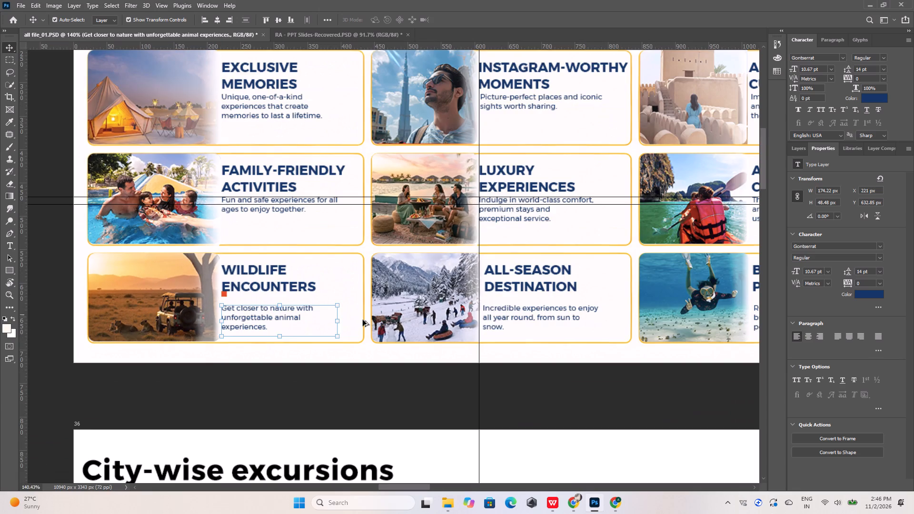
pyautogui.keyDown('shift'); pyautogui.click(507, 313); pyautogui.keyUp('shift')
pyautogui.keyDown('alt'); pyautogui.scroll(-11, 358, 314); pyautogui.keyUp('alt')
pyautogui.keyDown('alt'); pyautogui.scroll(7, 470, 320); pyautogui.keyUp('alt')
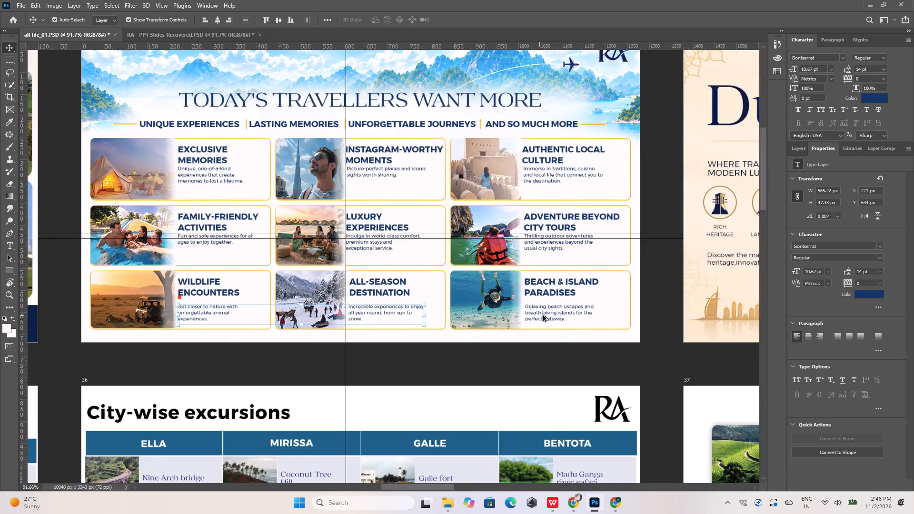
pyautogui.keyDown('alt'); pyautogui.scroll(4, 543, 315); pyautogui.keyUp('alt')
pyautogui.keyDown('shift'); pyautogui.click(546, 313); pyautogui.keyUp('shift')
pyautogui.keyDown('alt'); pyautogui.scroll(5, 546, 313); pyautogui.keyUp('alt')
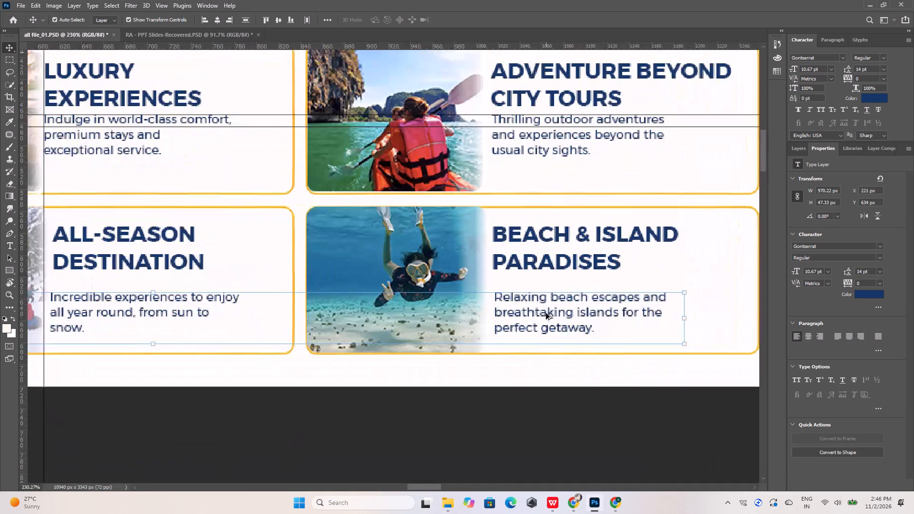
pyautogui.keyDown('alt'); pyautogui.scroll(-11, 546, 313); pyautogui.keyUp('alt')
pyautogui.keyDown('alt'); pyautogui.scroll(20, 190, 301); pyautogui.keyUp('alt')
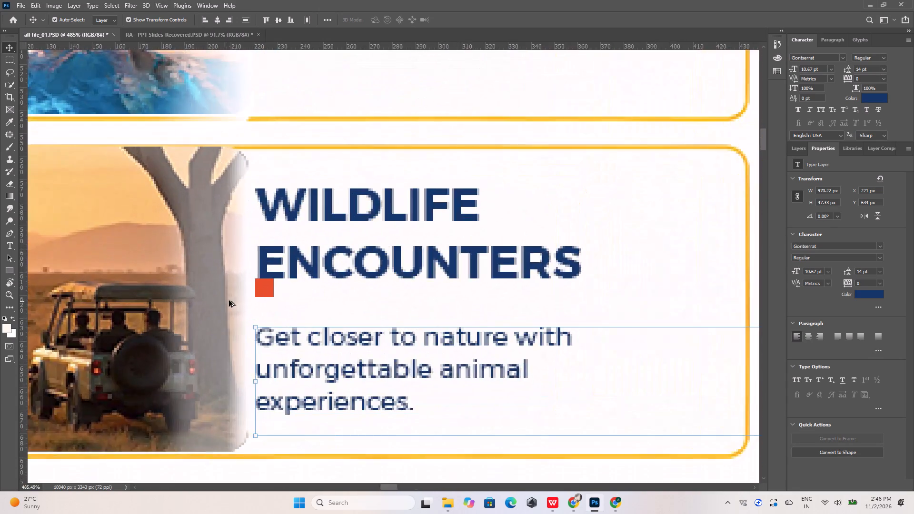
pyautogui.keyDown('alt'); pyautogui.scroll(10, 229, 300); pyautogui.keyUp('alt')
pyautogui.moveTo(357, 46); pyautogui.dragTo(337, 256)
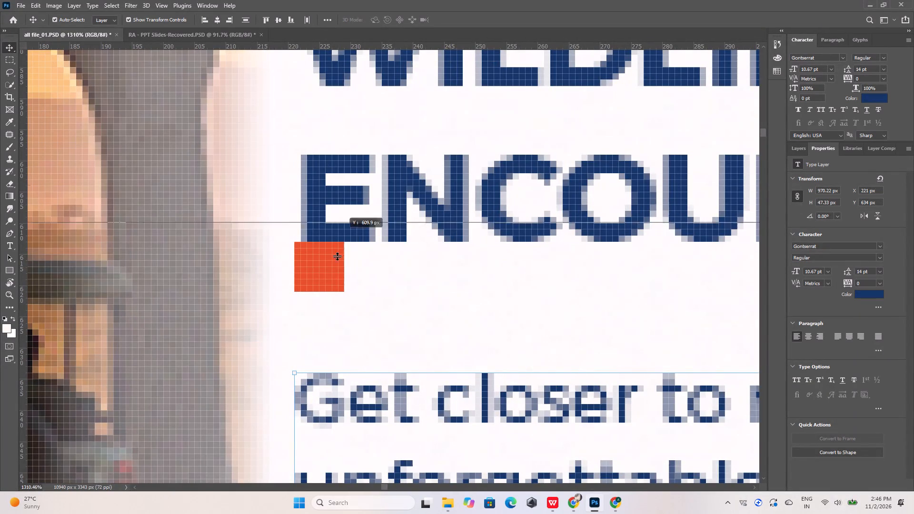
pyautogui.moveTo(337, 256); pyautogui.dragTo(335, 291)
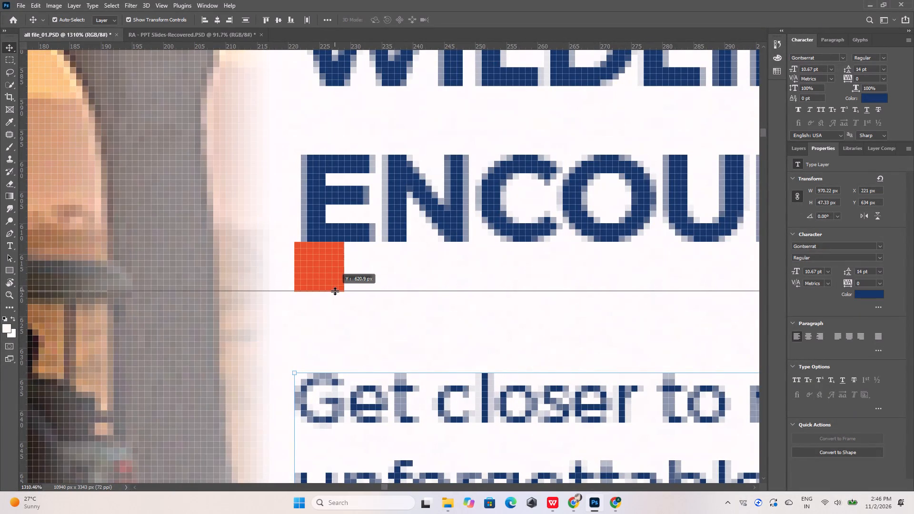
pyautogui.moveTo(335, 291); pyautogui.dragTo(334, 292)
pyautogui.hotkey('shift', 'Up')
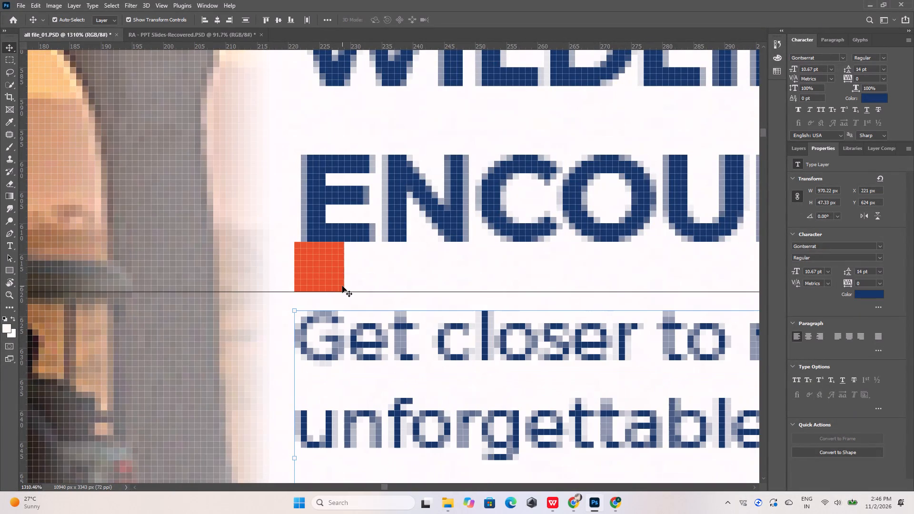
# Nudge the selected bottom-row card descriptions up 3 px to Y 621 px, onto the horizontal guide.
pyautogui.press('Up')
pyautogui.press('Up')
pyautogui.press('Up')
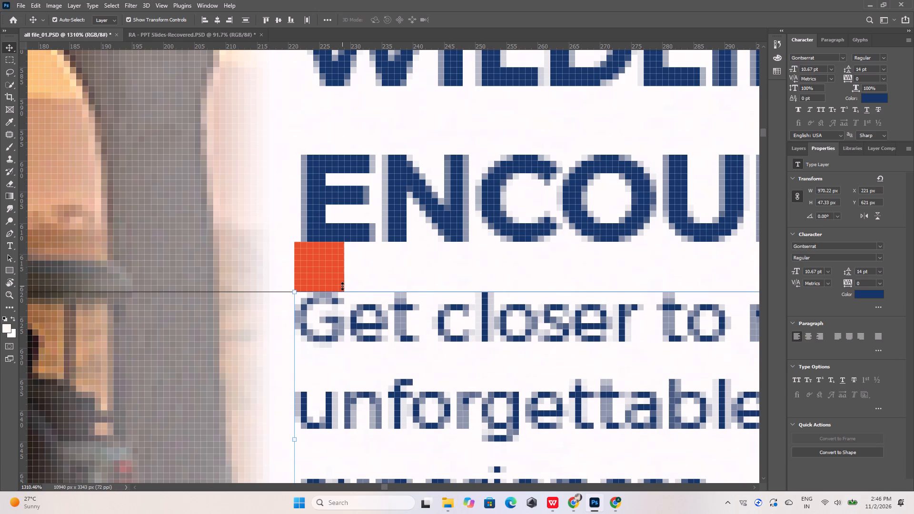
# Delete the red spacer square below the WILDLIFE ENCOUNTERS heading.
pyautogui.keyDown('alt'); pyautogui.scroll(-20, 319, 288); pyautogui.keyUp('alt')
pyautogui.keyDown('alt'); pyautogui.scroll(-12, 319, 288); pyautogui.keyUp('alt')
pyautogui.keyDown('alt'); pyautogui.scroll(9, 614, 303); pyautogui.keyUp('alt')
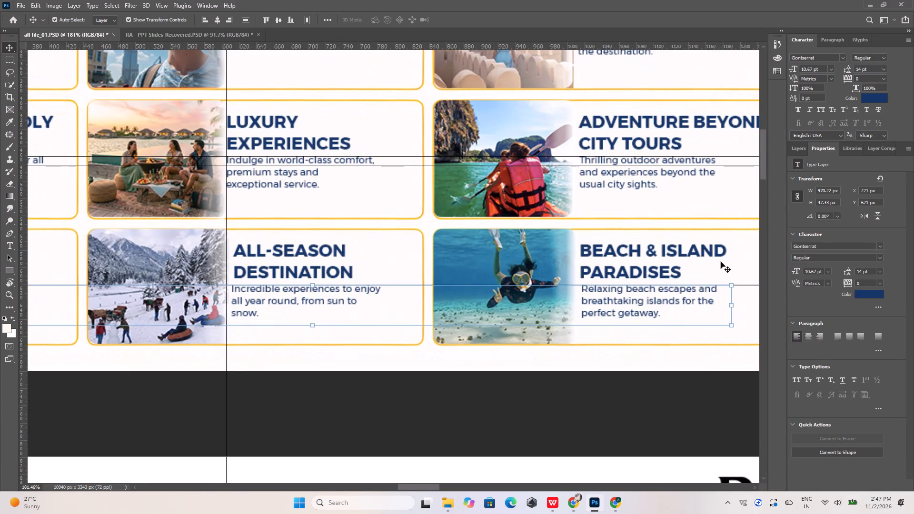
pyautogui.click(721, 262)
pyautogui.keyDown('alt'); pyautogui.scroll(-11, 637, 291); pyautogui.keyUp('alt')
pyautogui.keyDown('alt'); pyautogui.scroll(7, 642, 294); pyautogui.keyUp('alt')
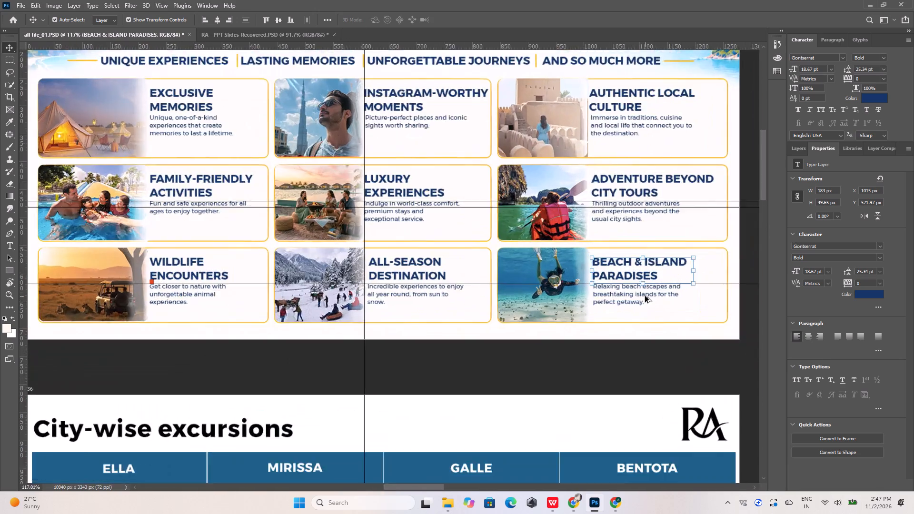
pyautogui.keyDown('alt'); pyautogui.scroll(8, 645, 296); pyautogui.keyUp('alt')
pyautogui.keyDown('alt'); pyautogui.scroll(-16, 605, 291); pyautogui.keyUp('alt')
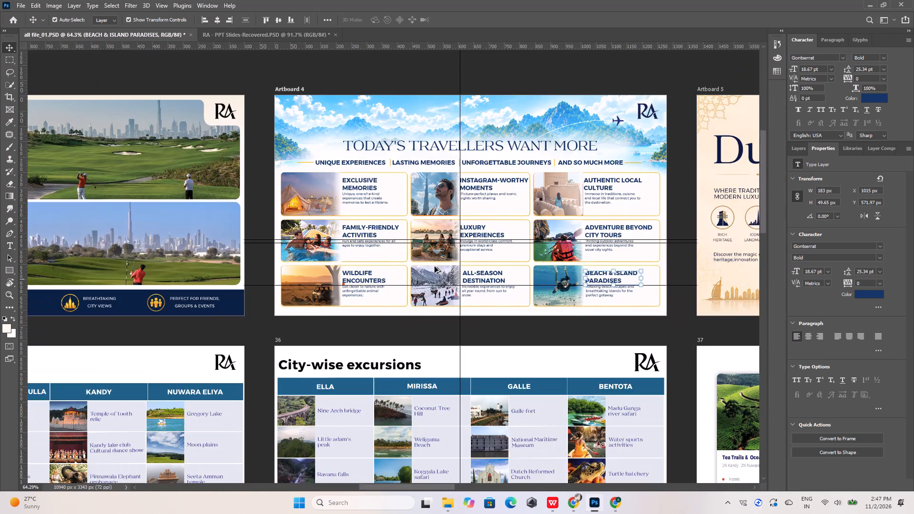
pyautogui.keyDown('alt'); pyautogui.scroll(17, 301, 272); pyautogui.keyUp('alt')
pyautogui.click(371, 294)
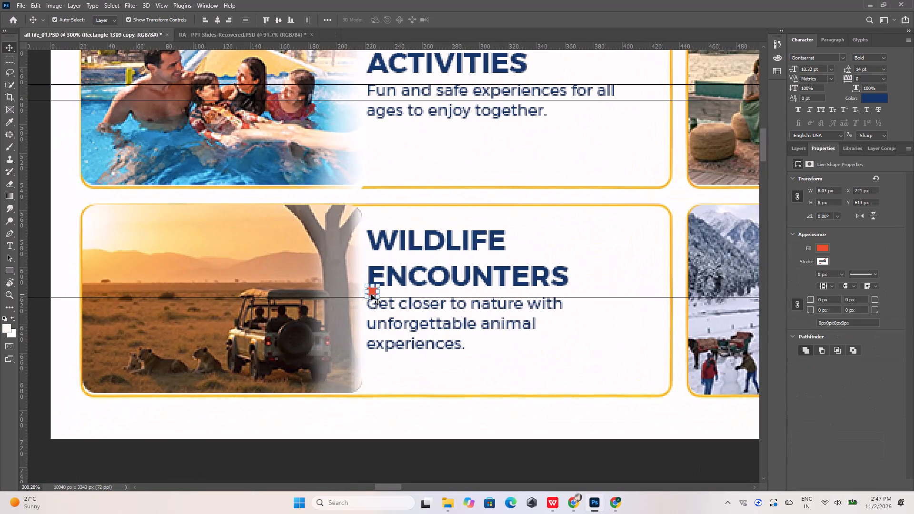
pyautogui.press('Delete')
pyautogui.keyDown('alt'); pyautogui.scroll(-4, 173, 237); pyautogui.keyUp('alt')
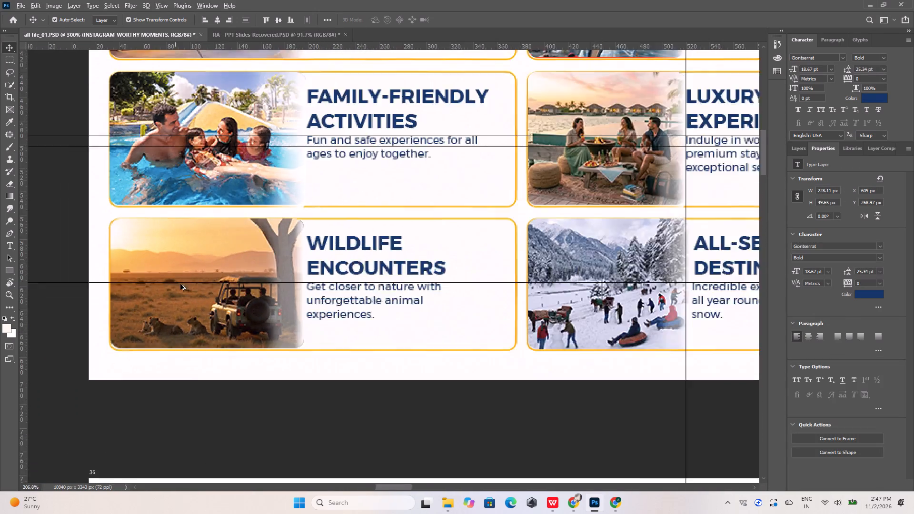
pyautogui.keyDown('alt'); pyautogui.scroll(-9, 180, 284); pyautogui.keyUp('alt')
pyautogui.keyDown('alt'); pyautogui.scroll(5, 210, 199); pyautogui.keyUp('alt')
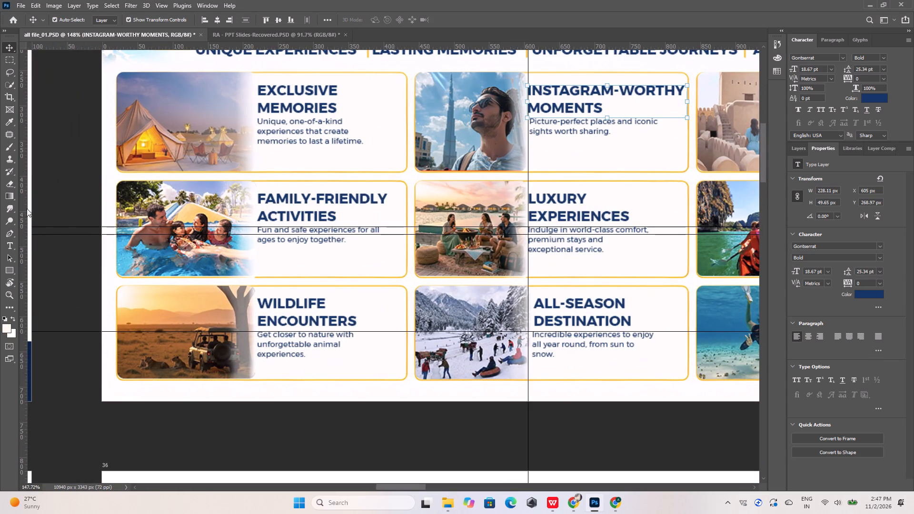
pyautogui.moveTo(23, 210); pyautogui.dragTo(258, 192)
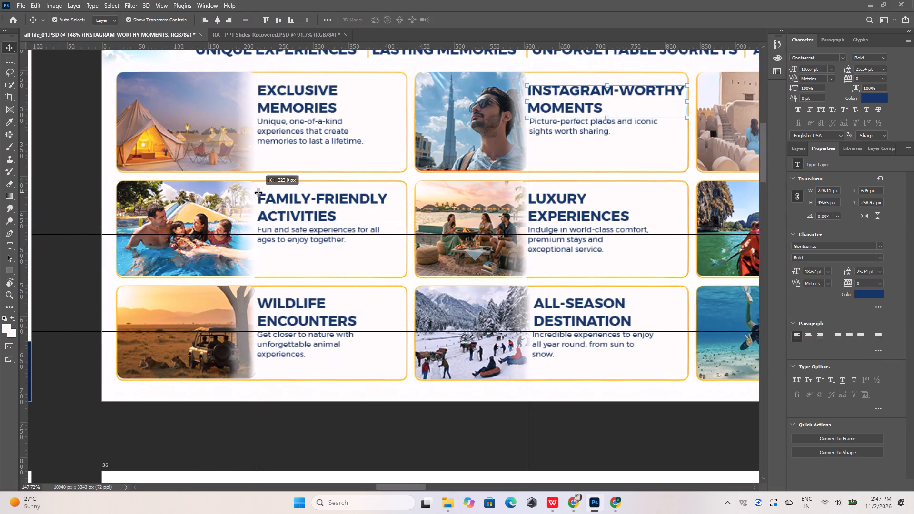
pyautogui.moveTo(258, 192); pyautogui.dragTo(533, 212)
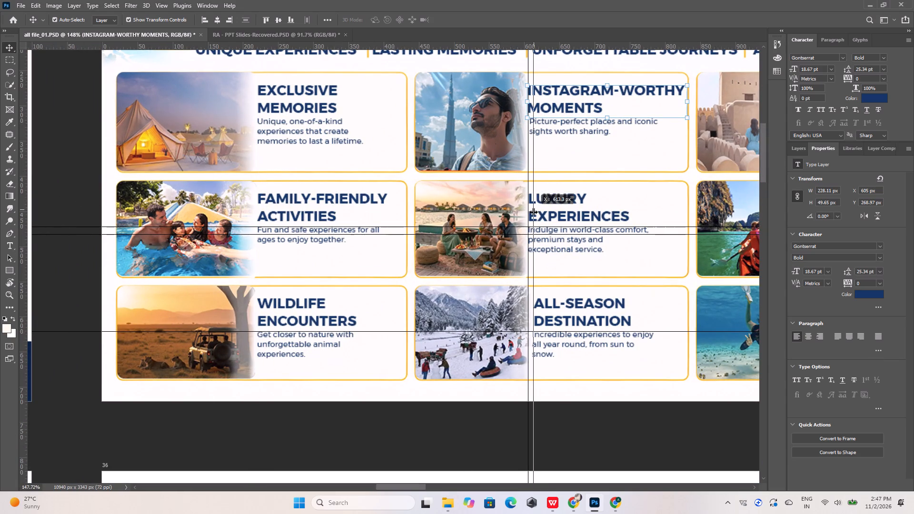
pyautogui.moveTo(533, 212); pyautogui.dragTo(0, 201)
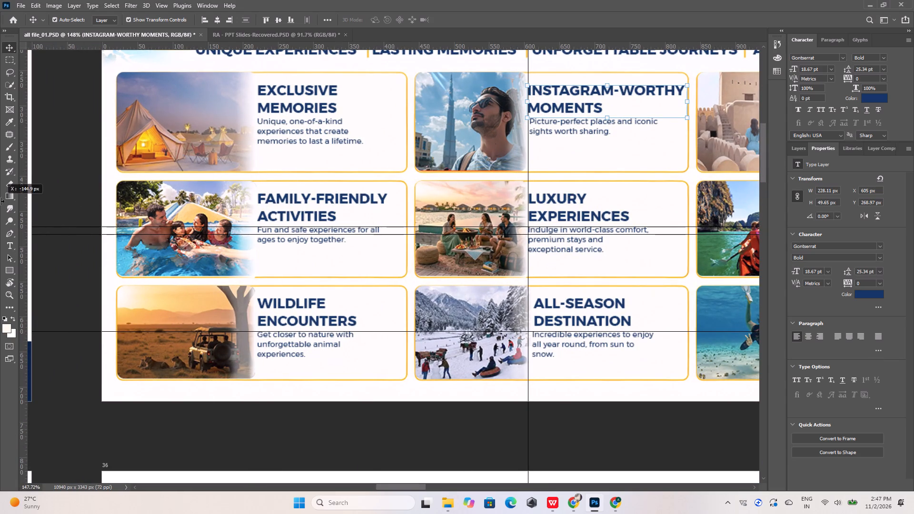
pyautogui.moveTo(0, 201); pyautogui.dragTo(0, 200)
# Move the vertical guide from the middle card column to the left edge of the AUTHENTIC LOCAL CULTURE heading, at about X 1010 px.
pyautogui.keyDown('alt'); pyautogui.scroll(-11, 79, 233); pyautogui.keyUp('alt')
pyautogui.keyDown('alt'); pyautogui.scroll(11, 302, 204); pyautogui.keyUp('alt')
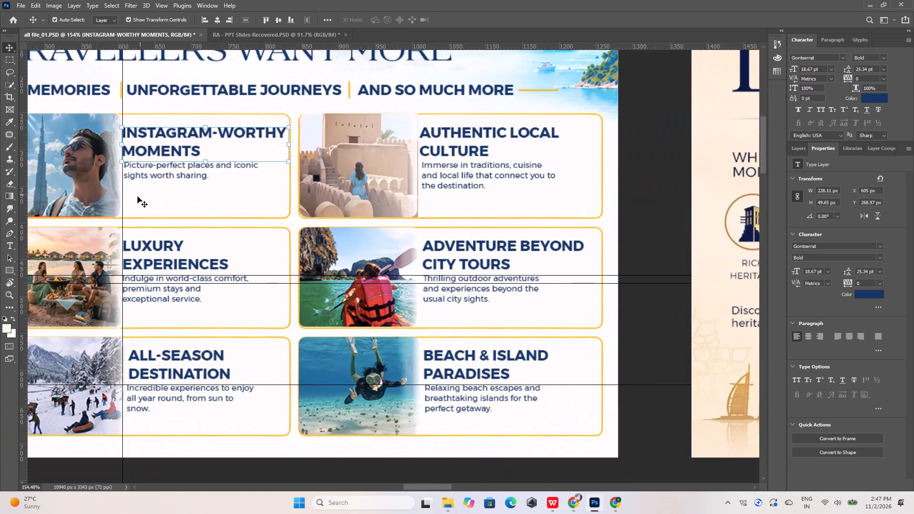
pyautogui.moveTo(123, 201); pyautogui.dragTo(420, 213)
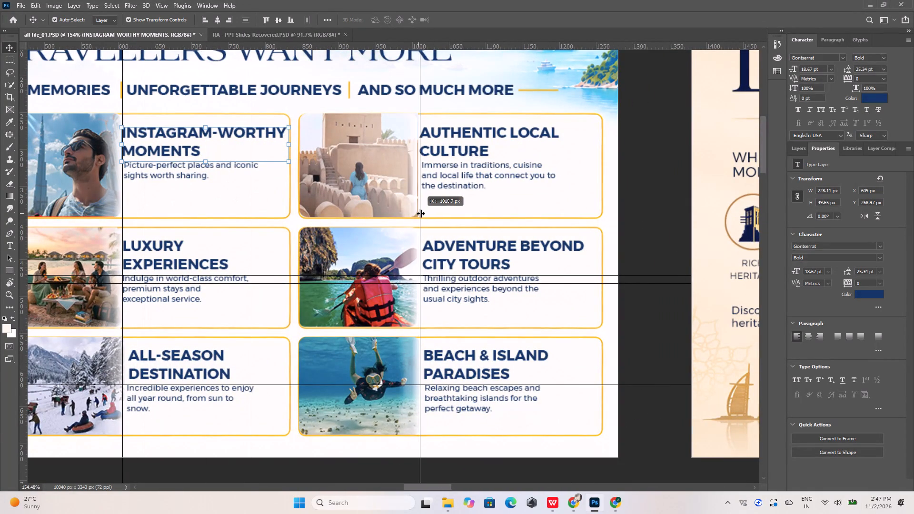
pyautogui.moveTo(420, 213); pyautogui.dragTo(419, 216)
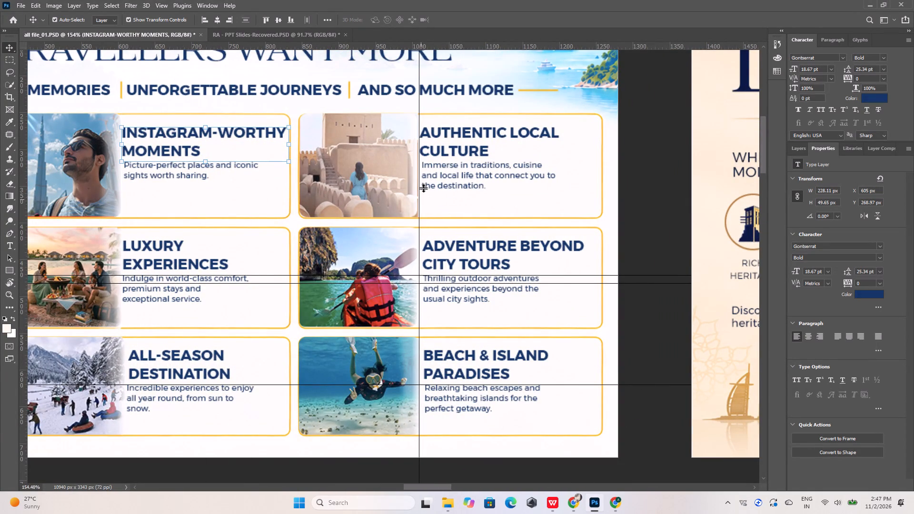
pyautogui.keyDown('alt'); pyautogui.scroll(15, 426, 141); pyautogui.keyUp('alt')
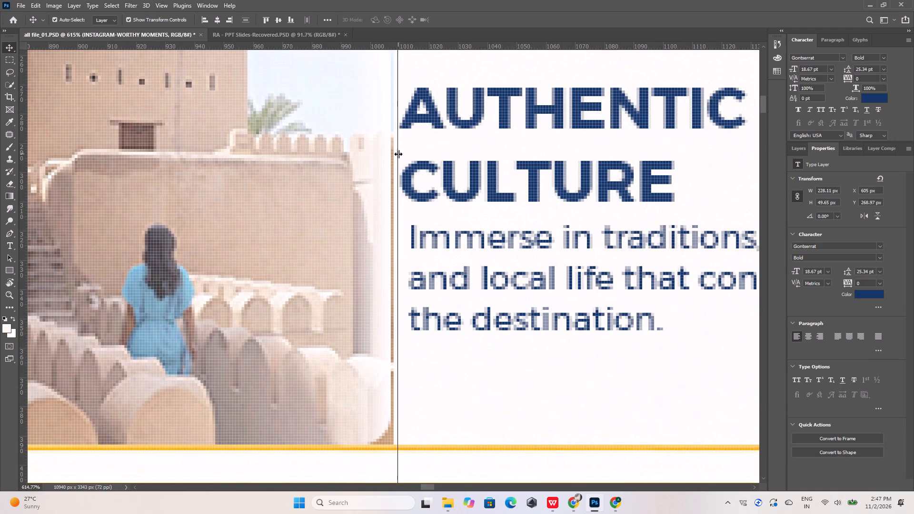
pyautogui.click(398, 154)
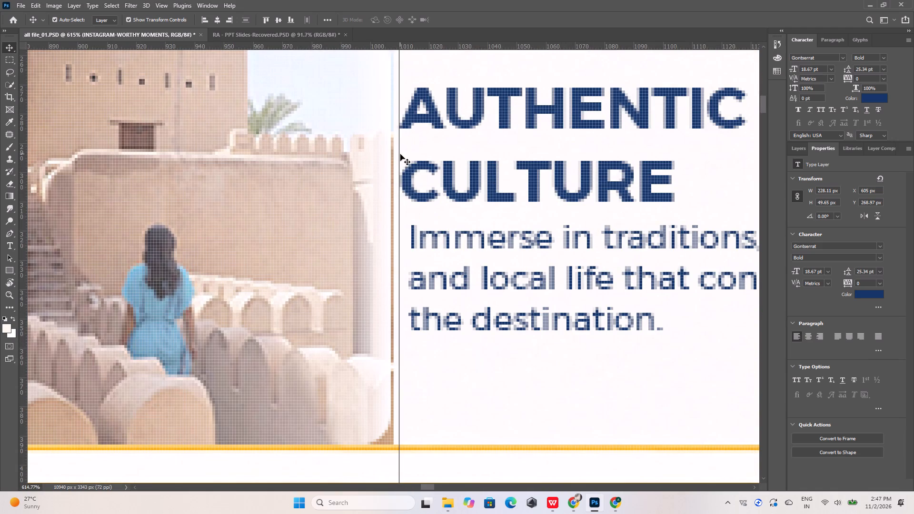
# Select the description text below the AUTHENTIC LOCAL CULTURE heading.
pyautogui.keyDown('alt'); pyautogui.scroll(-17, 408, 198); pyautogui.keyUp('alt')
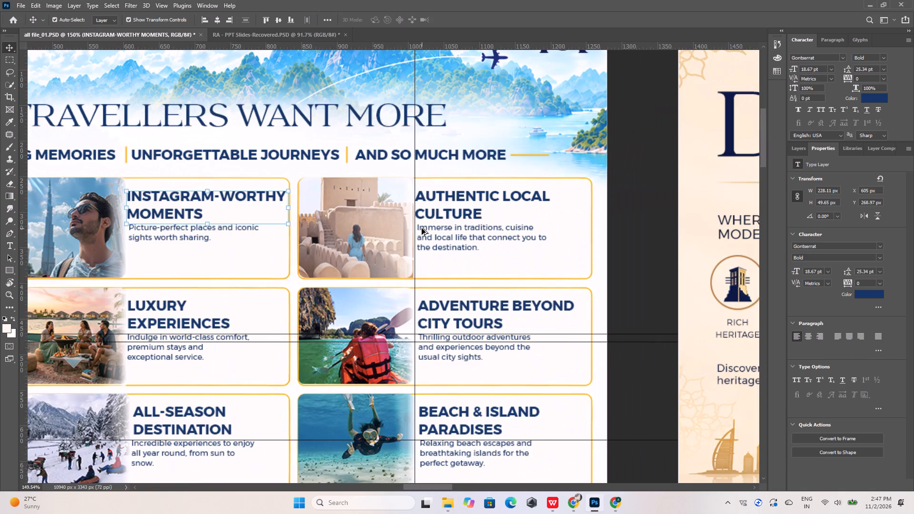
pyautogui.keyDown('alt'); pyautogui.scroll(11, 422, 228); pyautogui.keyUp('alt')
pyautogui.click(422, 228)
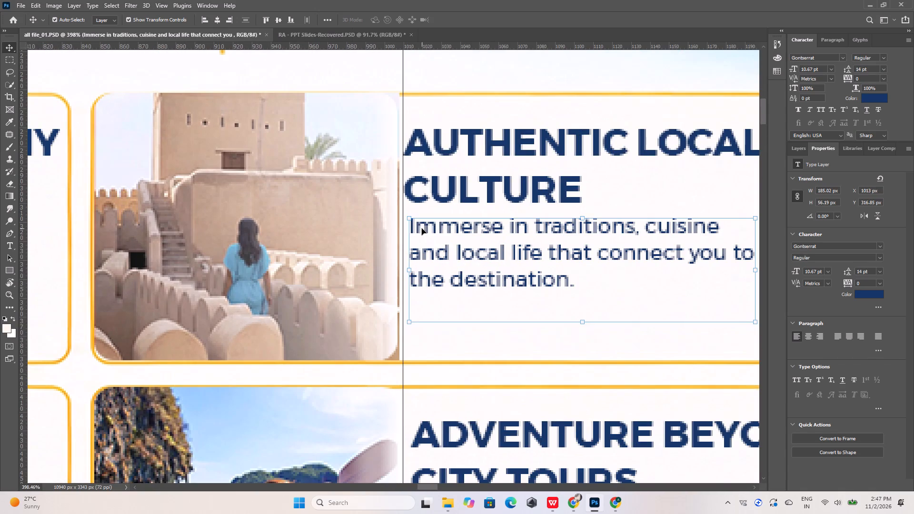
# Move the AUTHENTIC LOCAL CULTURE description left onto the vertical guide, at X 1010 px.
pyautogui.press('Left')
pyautogui.press('Left')
pyautogui.press('Left')
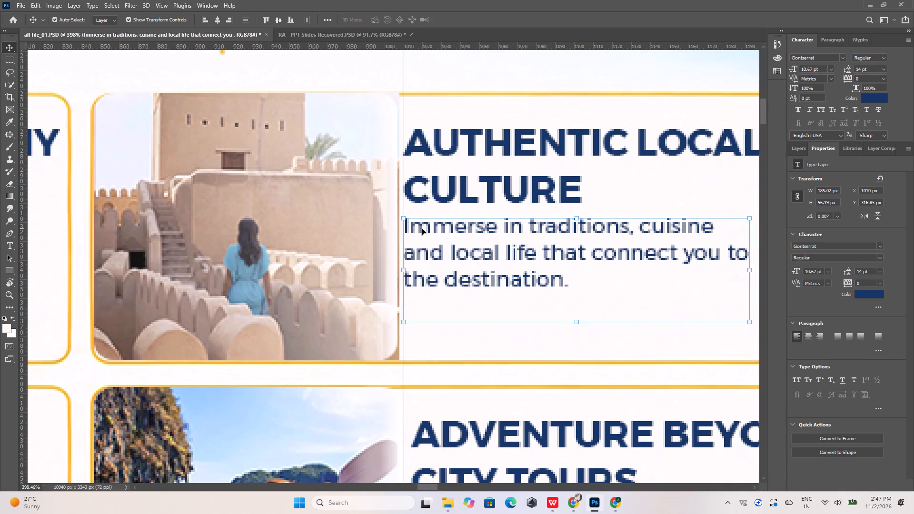
pyautogui.press('Left')
pyautogui.press('Right')
# Move the vertical guide to the left edge of the ADVENTURE BEYOND CITY TOURS heading.
pyautogui.keyDown('alt'); pyautogui.scroll(-13, 423, 220); pyautogui.keyUp('alt')
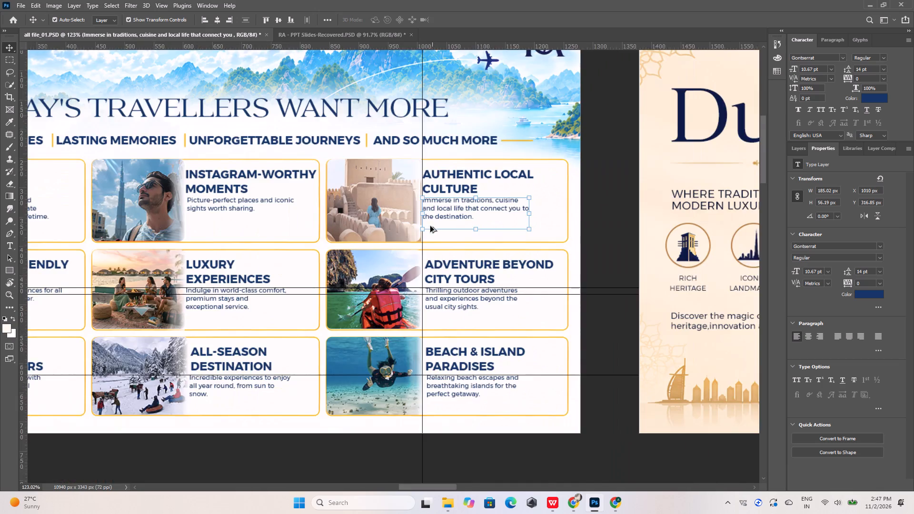
pyautogui.keyDown('alt'); pyautogui.scroll(11, 427, 279); pyautogui.keyUp('alt')
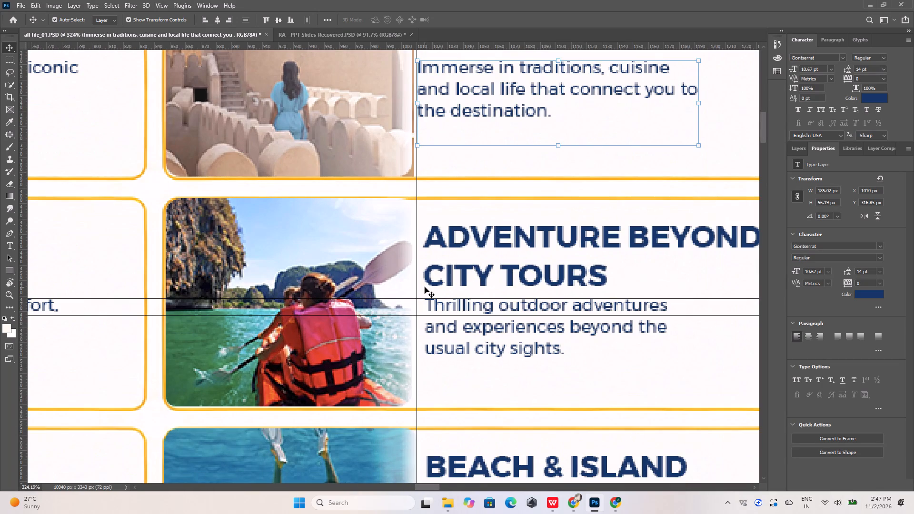
pyautogui.keyDown('alt'); pyautogui.scroll(-11, 429, 284); pyautogui.keyUp('alt')
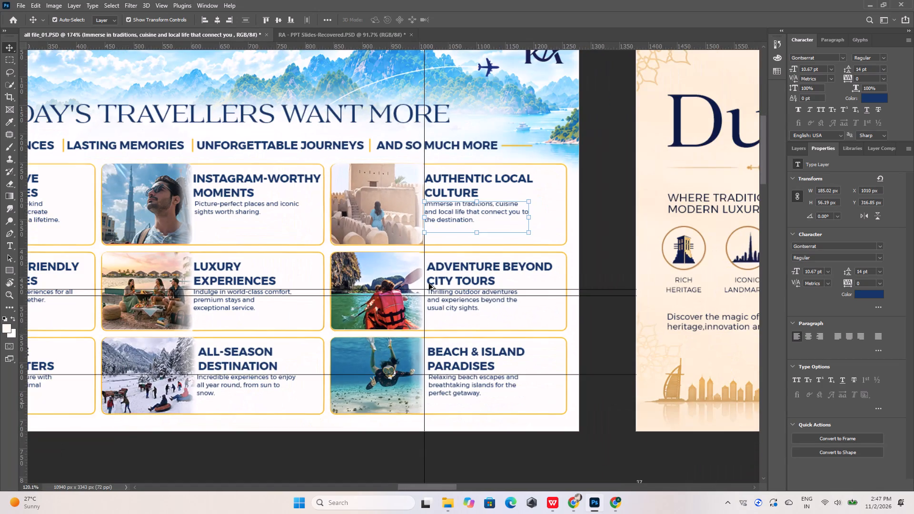
pyautogui.keyDown('alt'); pyautogui.scroll(4, 432, 314); pyautogui.keyUp('alt')
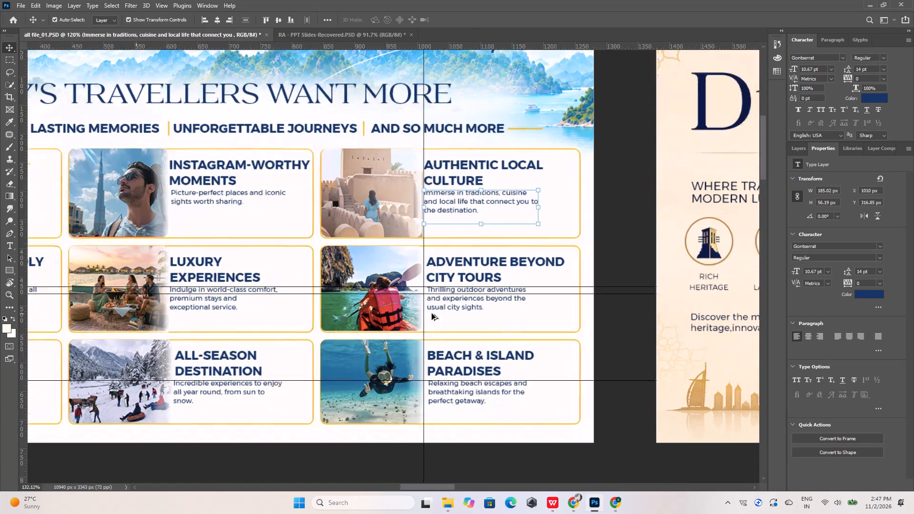
pyautogui.keyDown('alt'); pyautogui.scroll(7, 432, 314); pyautogui.keyUp('alt')
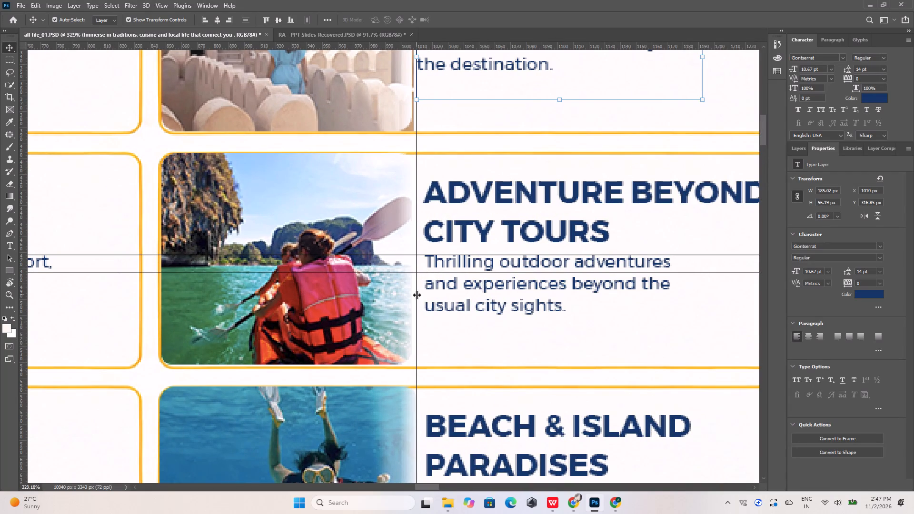
pyautogui.moveTo(417, 295); pyautogui.dragTo(423, 295)
# Move the ADVENTURE BEYOND CITY TOURS description left onto the vertical guide, at X 1014 px.
pyautogui.keyDown('alt'); pyautogui.scroll(5, 426, 269); pyautogui.keyUp('alt')
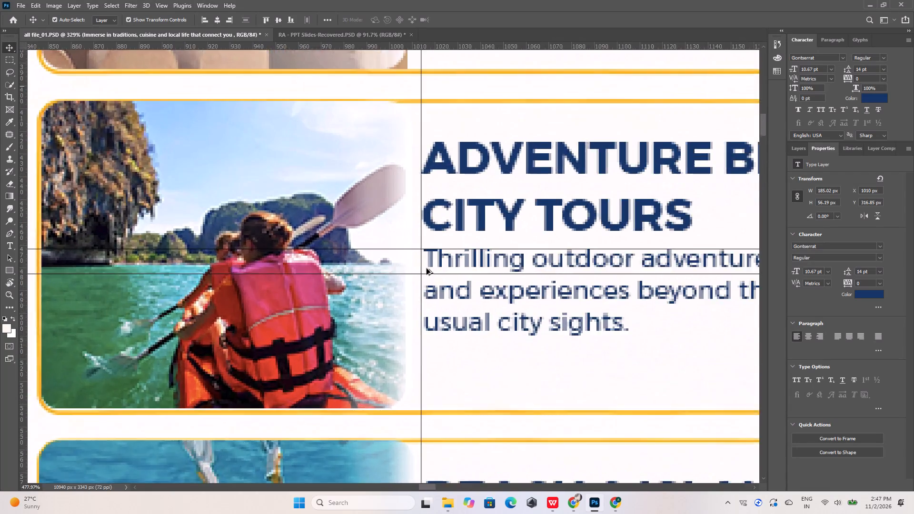
pyautogui.keyDown('alt'); pyautogui.scroll(4, 427, 268); pyautogui.keyUp('alt')
pyautogui.click(433, 258)
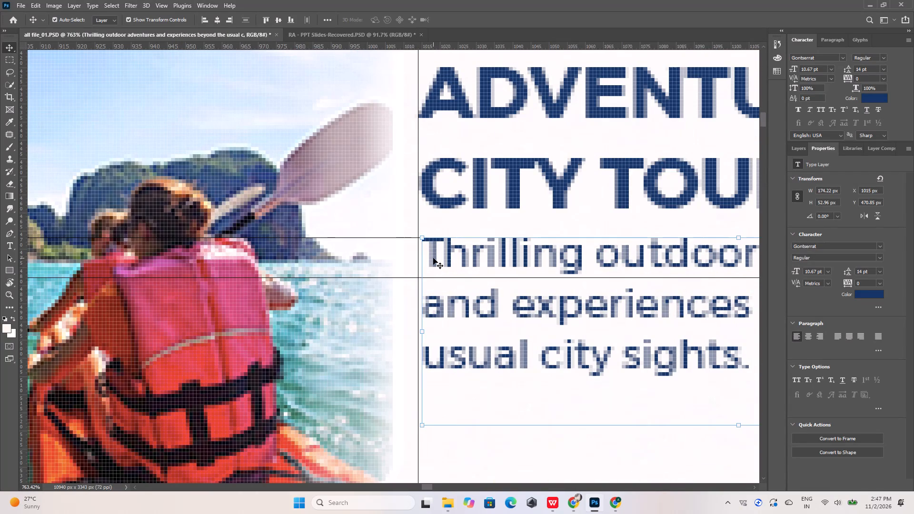
pyautogui.press('Left')
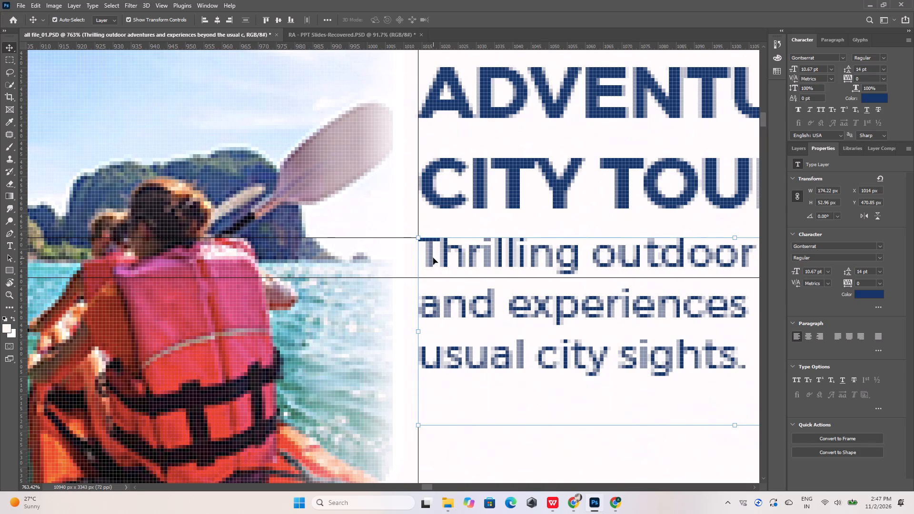
# Move the BEACH & ISLAND PARADISES heading left to X 1013 px so its letters start at the vertical guide.
pyautogui.keyDown('alt'); pyautogui.scroll(-14, 436, 217); pyautogui.keyUp('alt')
pyautogui.keyDown('alt'); pyautogui.scroll(9, 431, 359); pyautogui.keyUp('alt')
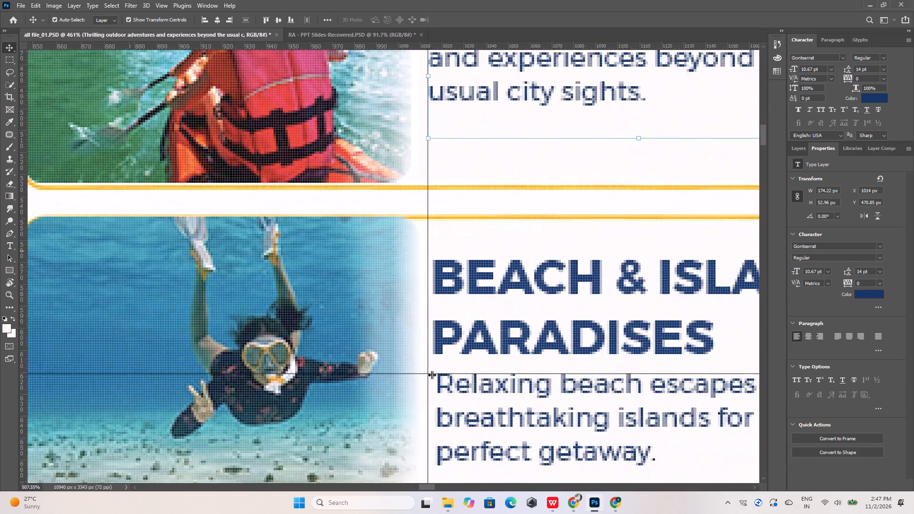
pyautogui.keyDown('alt'); pyautogui.scroll(3, 432, 375); pyautogui.keyUp('alt')
pyautogui.click(443, 263)
pyautogui.press('Left')
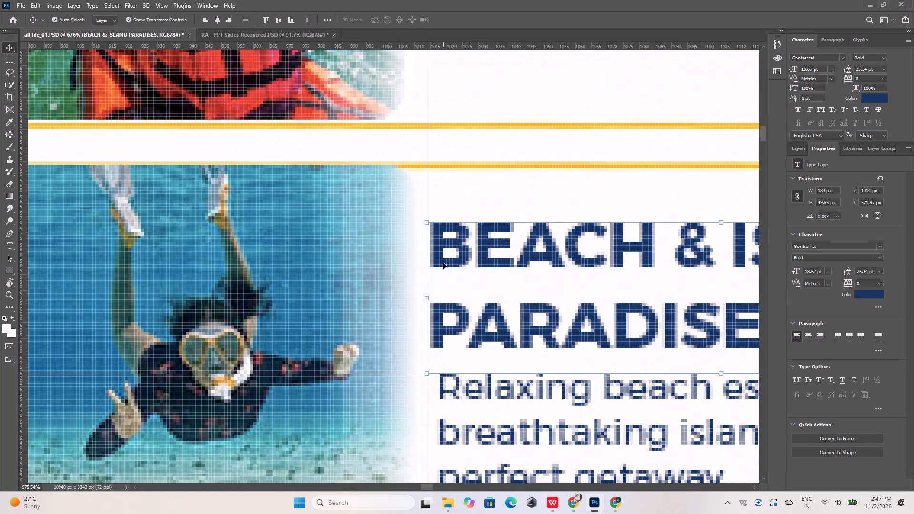
pyautogui.press('Left')
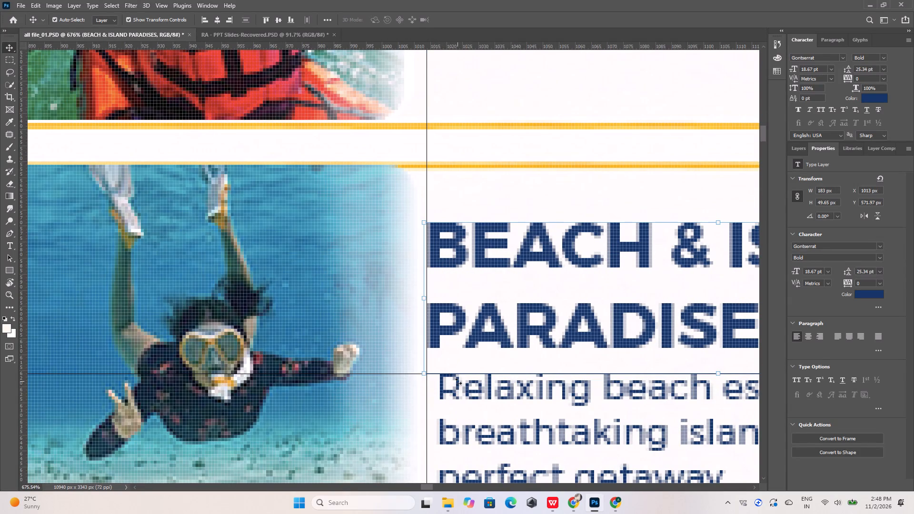
pyautogui.click(477, 145)
# Move the BEACH & ISLAND PARADISES description left to X 1013 px, in line with its heading.
pyautogui.click(508, 435)
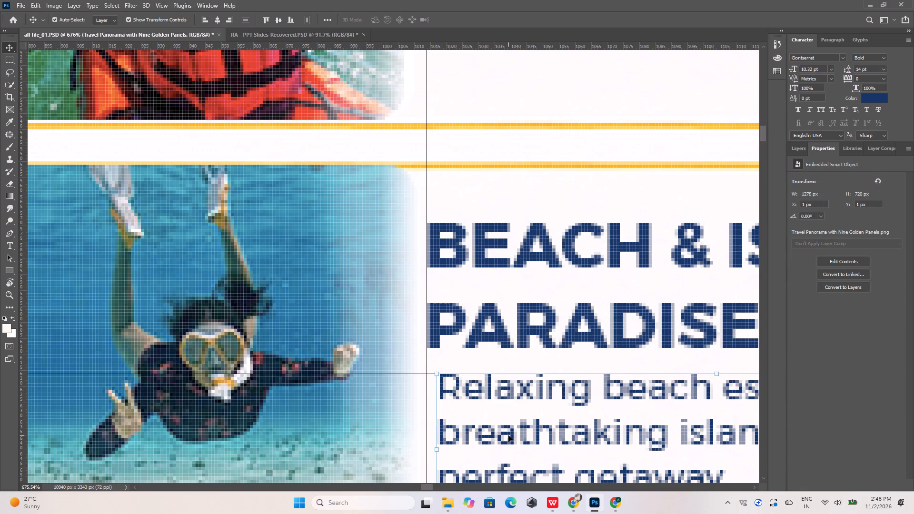
pyautogui.press('Left')
pyautogui.press('Left')
pyautogui.press('Left')
pyautogui.press('Left')
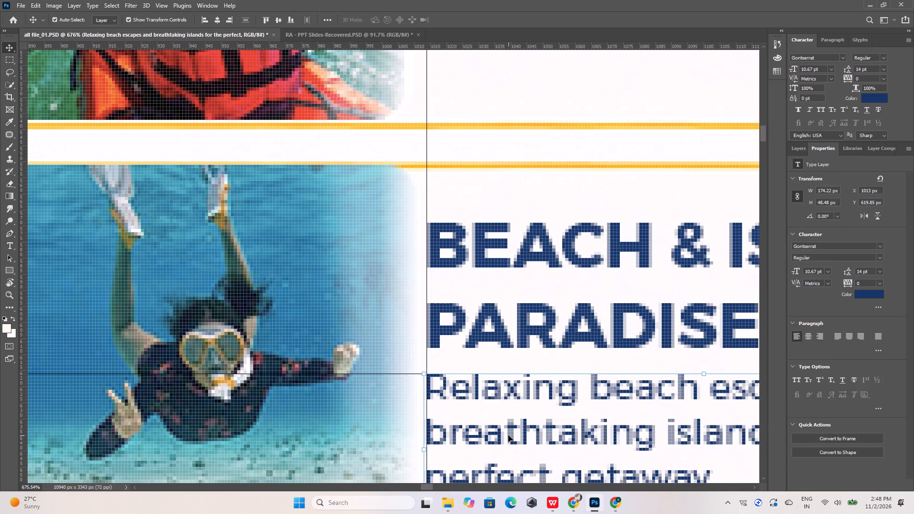
# Move the AUTHENTIC LOCAL CULTURE heading right by 4 px so its letters start at the vertical guide.
pyautogui.keyDown('alt'); pyautogui.scroll(-16, 477, 384); pyautogui.keyUp('alt')
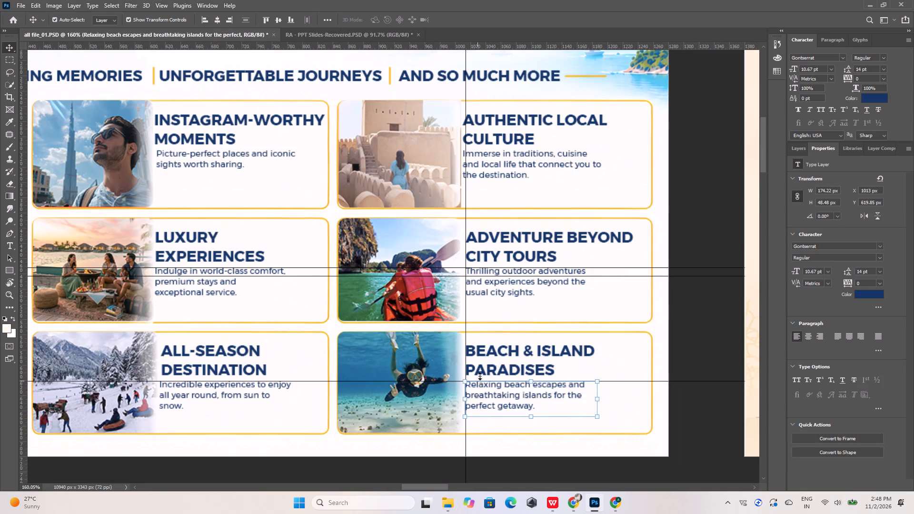
pyautogui.keyDown('alt'); pyautogui.scroll(14, 457, 148); pyautogui.keyUp('alt')
pyautogui.click(474, 98)
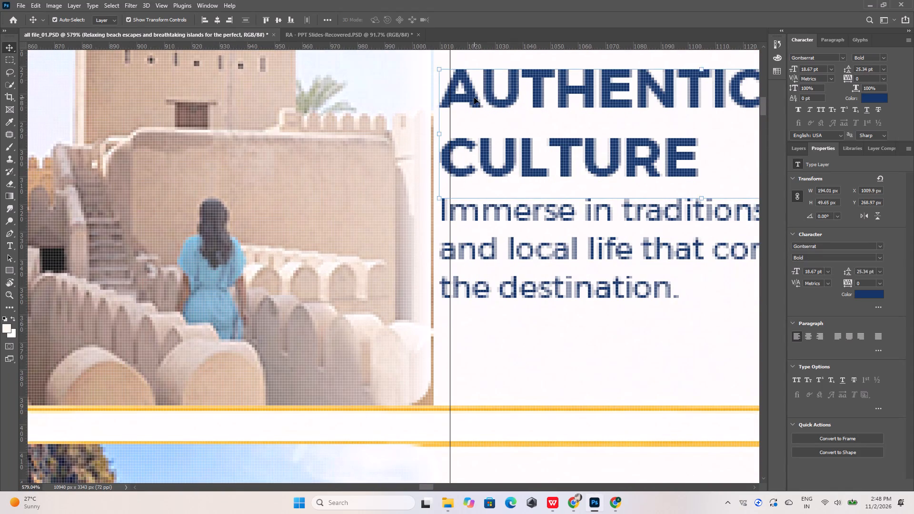
pyautogui.press('Right')
pyautogui.press('Right')
pyautogui.press('Right')
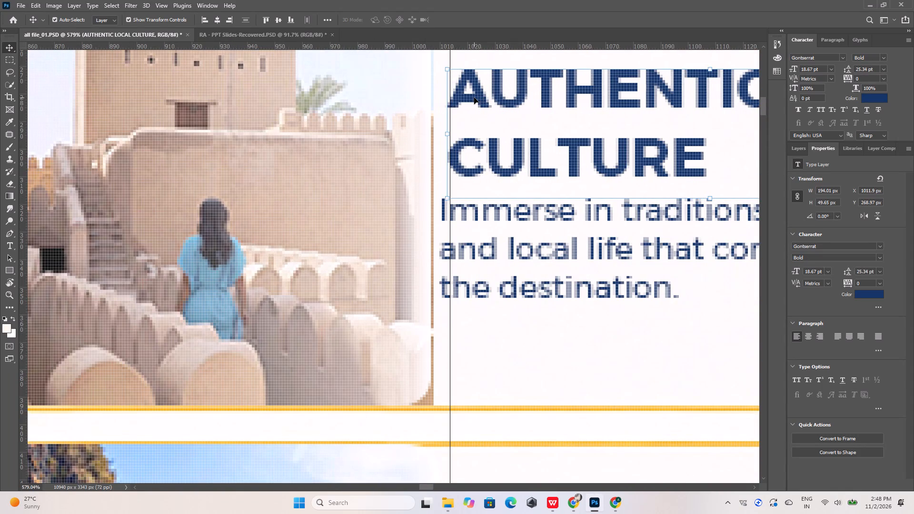
pyautogui.press('Right')
# Move the AUTHENTIC LOCAL CULTURE description right to X 1014 px, onto the vertical guide, and deselect it.
pyautogui.click(477, 214)
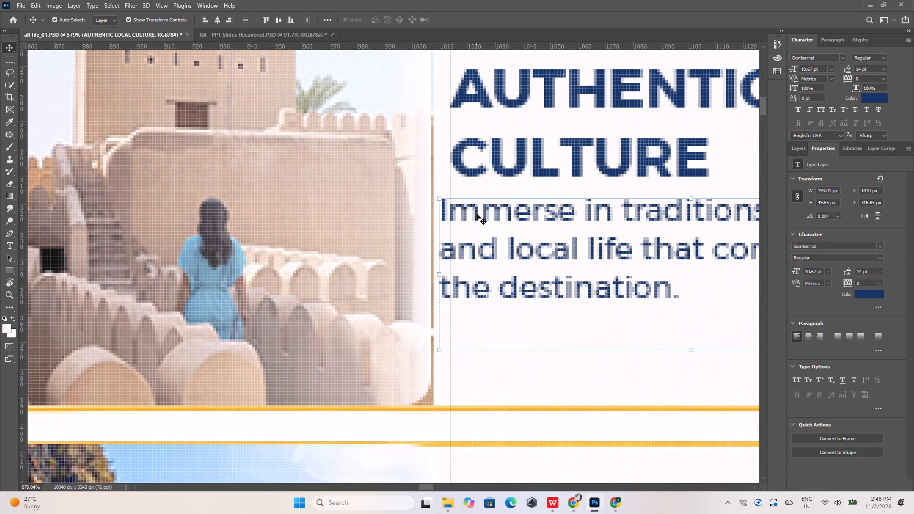
pyautogui.press('Right')
pyautogui.press('Right')
pyautogui.press('Right')
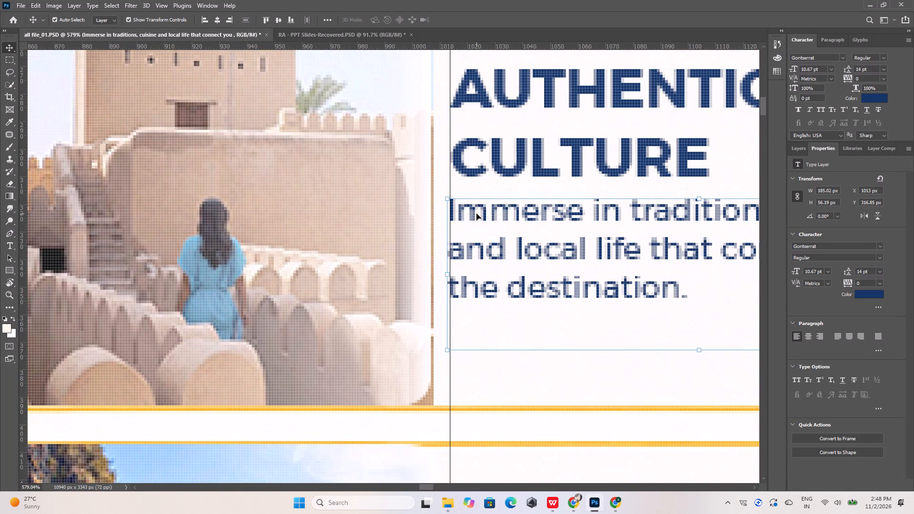
pyautogui.press('Right')
pyautogui.keyDown('alt'); pyautogui.scroll(-3, 475, 214); pyautogui.keyUp('alt')
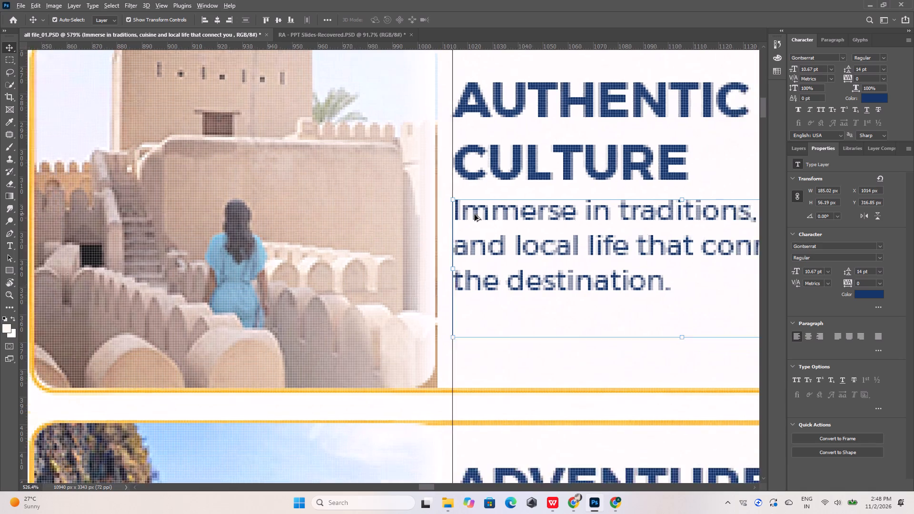
pyautogui.keyDown('alt'); pyautogui.scroll(-14, 475, 215); pyautogui.keyUp('alt')
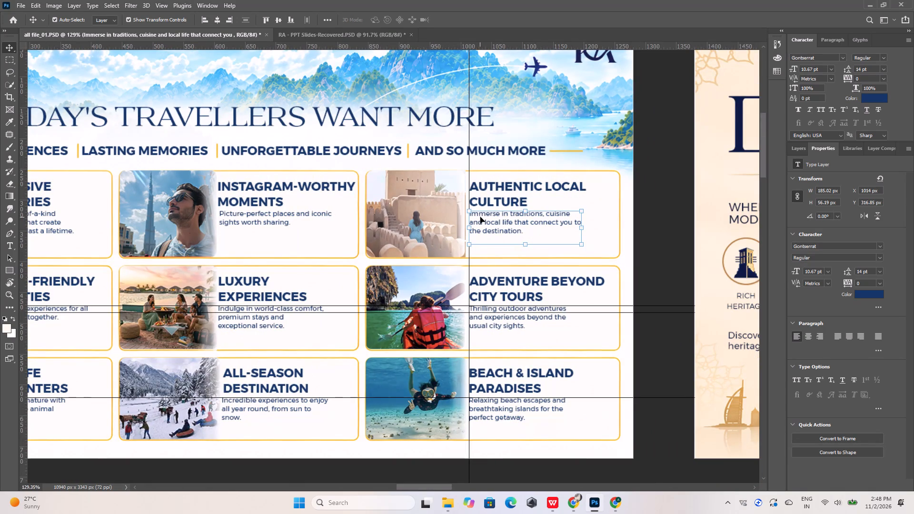
pyautogui.click(646, 212)
# Save the slides document on the computer as all file_01 in Photoshop format on New Volume (D:), replacing the existing file.
pyautogui.keyDown('alt'); pyautogui.scroll(-11, 482, 248); pyautogui.keyUp('alt')
pyautogui.moveTo(476, 143); pyautogui.dragTo(0, 137)
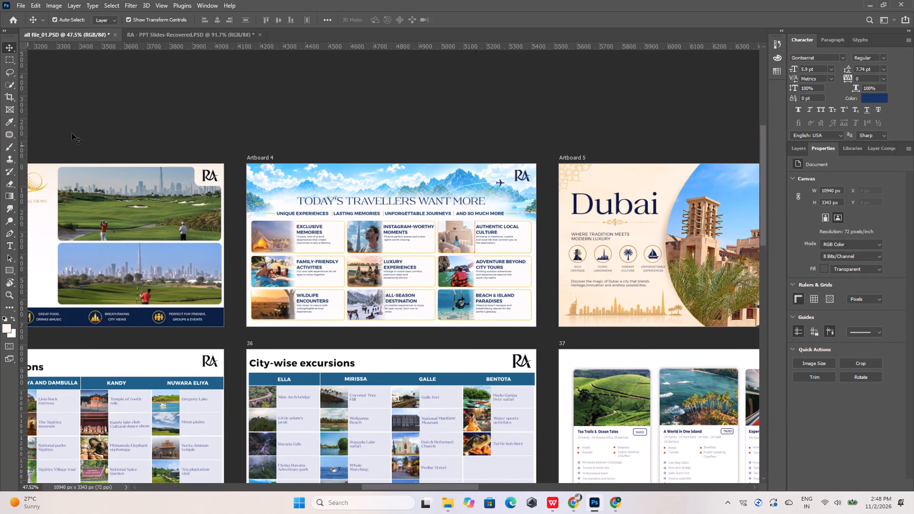
pyautogui.click(225, 119)
pyautogui.keyDown('alt'); pyautogui.scroll(-11, 385, 161); pyautogui.keyUp('alt')
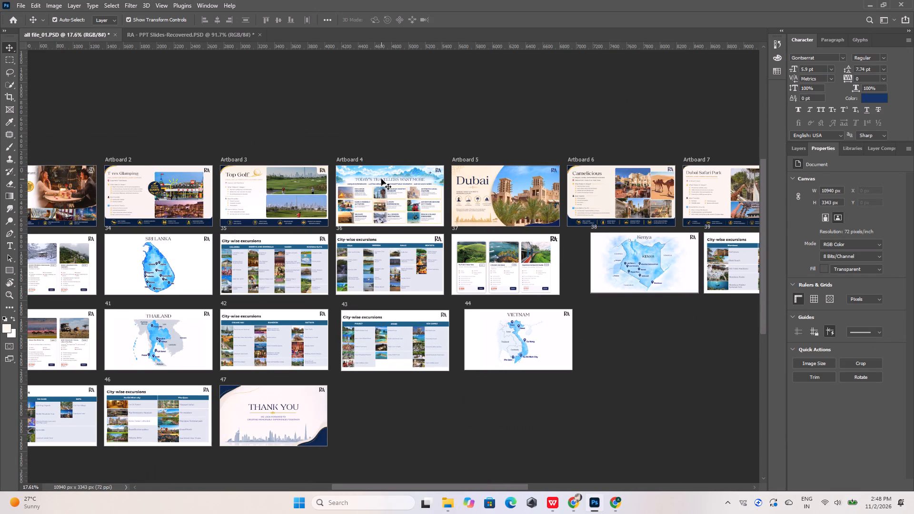
pyautogui.click(317, 109)
pyautogui.click(20, 3)
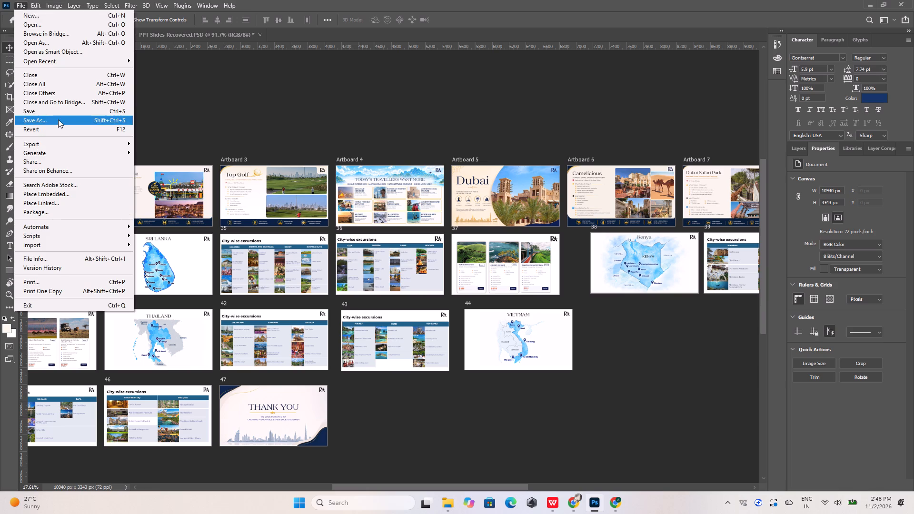
pyautogui.click(59, 119)
pyautogui.click(667, 378)
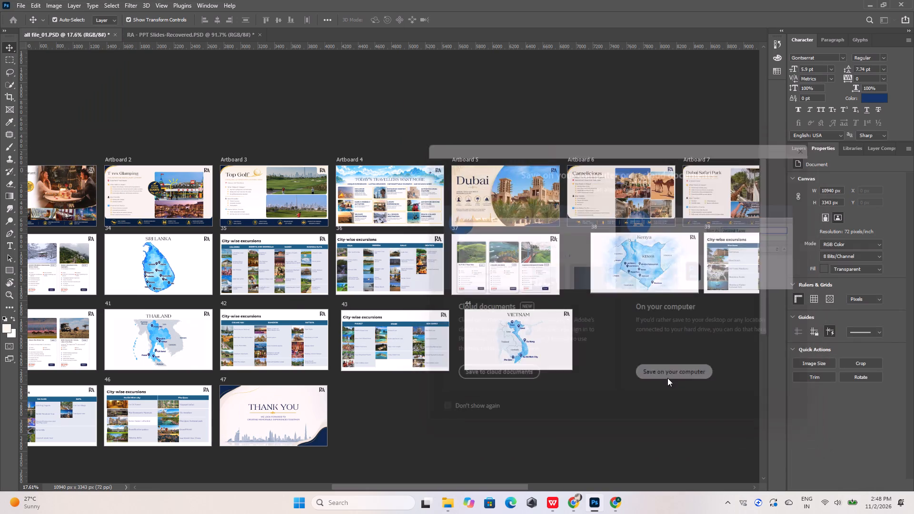
pyautogui.scroll(-5, 398, 306)
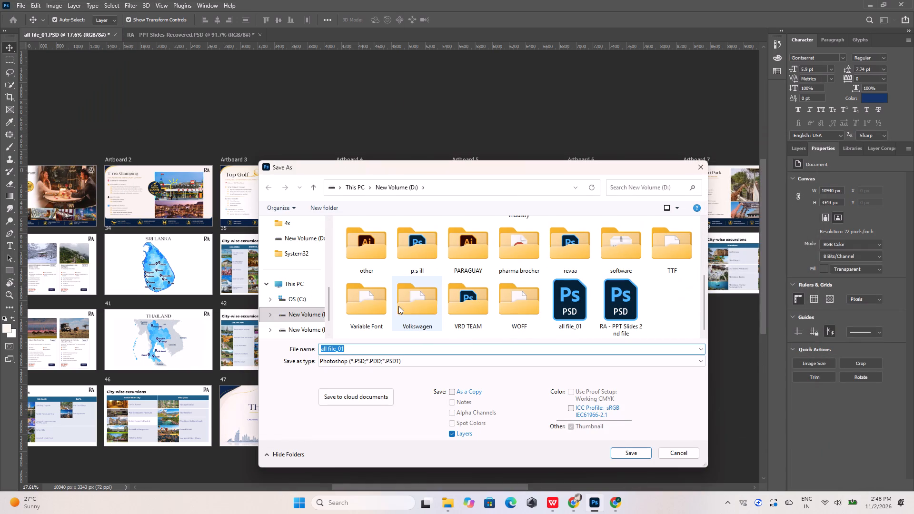
pyautogui.click(567, 317)
pyautogui.click(623, 455)
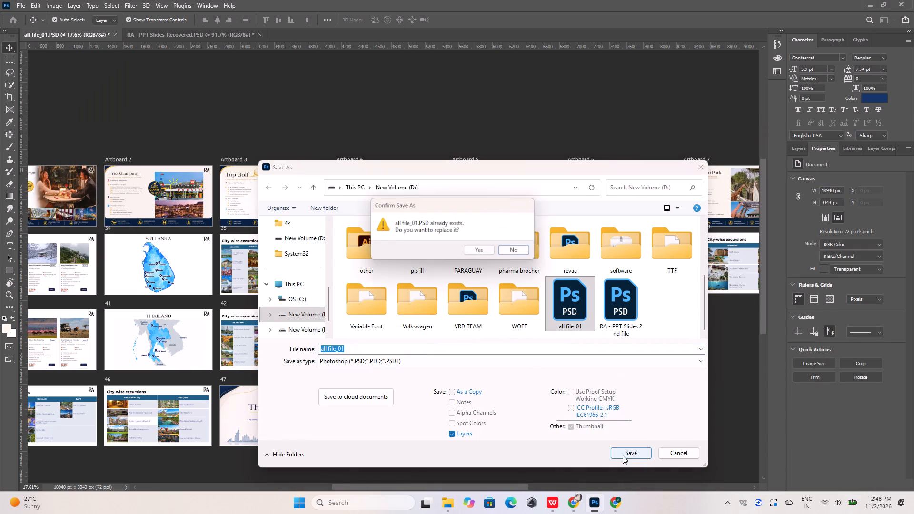
pyautogui.click(471, 249)
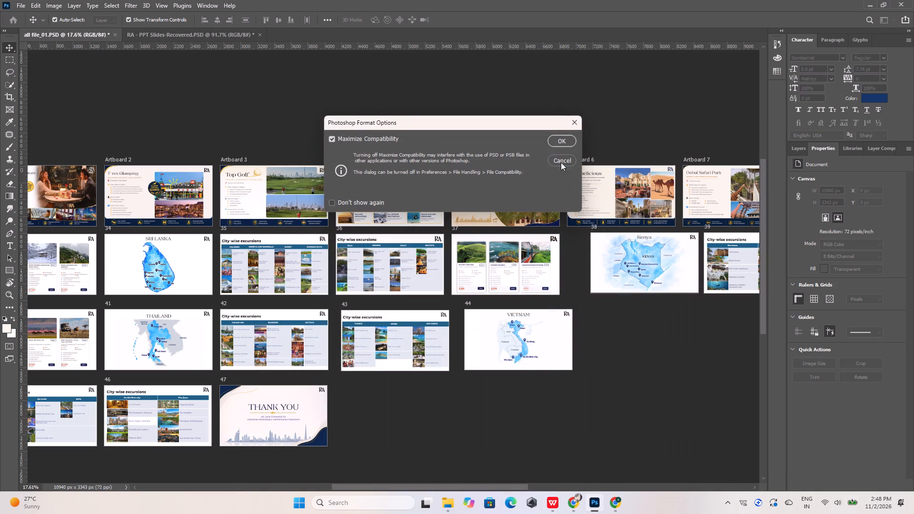
# Complete the Photoshop-format save of all file_01 with Maximize Compatibility enabled.
pyautogui.click(559, 141)
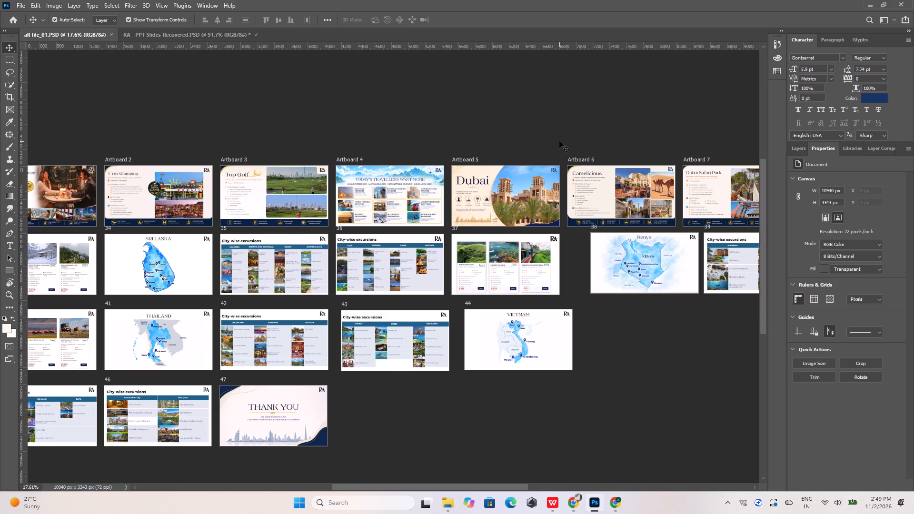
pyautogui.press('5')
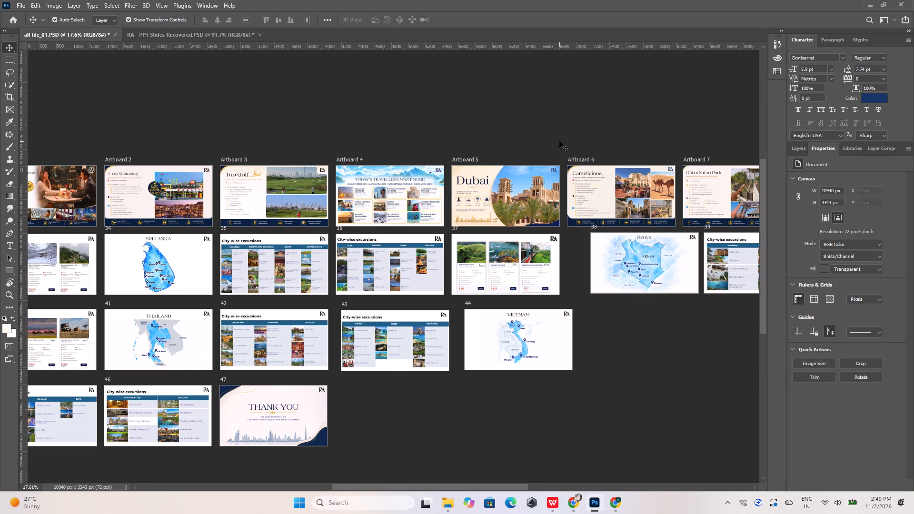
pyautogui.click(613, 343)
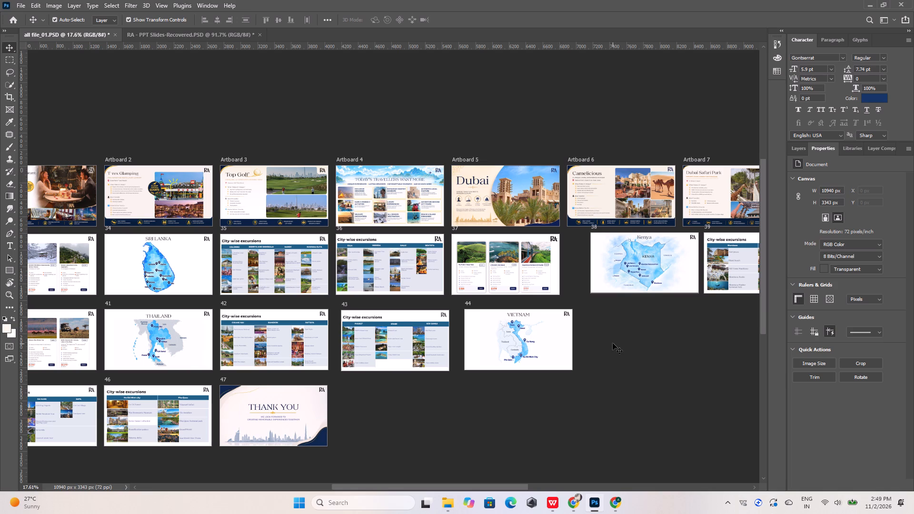